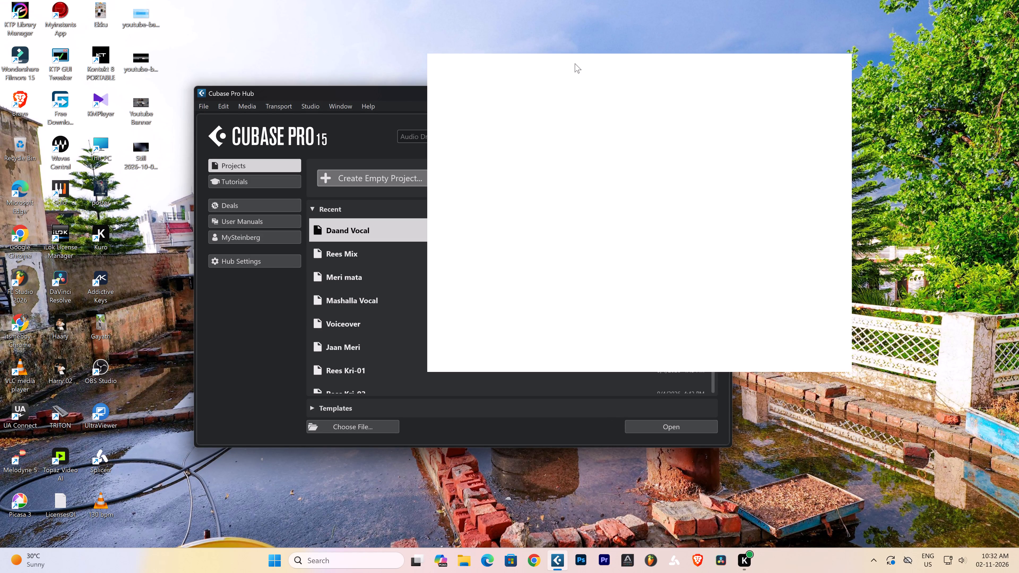
Open the recent project Daand Vocal from the project hub.
drag(367, 93, 389, 215)
double_click(382, 345)
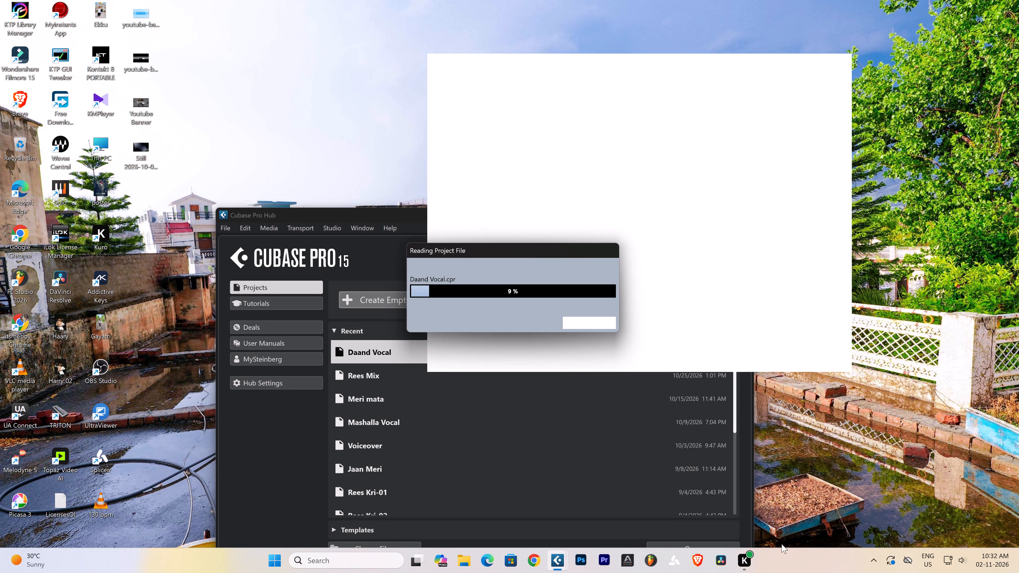
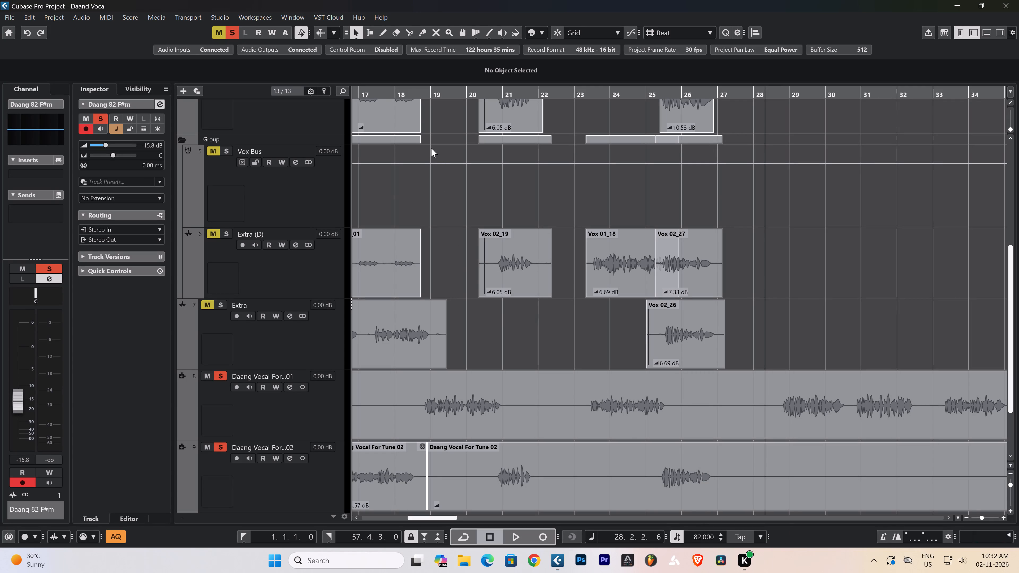
Play the project from bar 1.
drag(419, 94, 316, 96)
drag(316, 96, 335, 96)
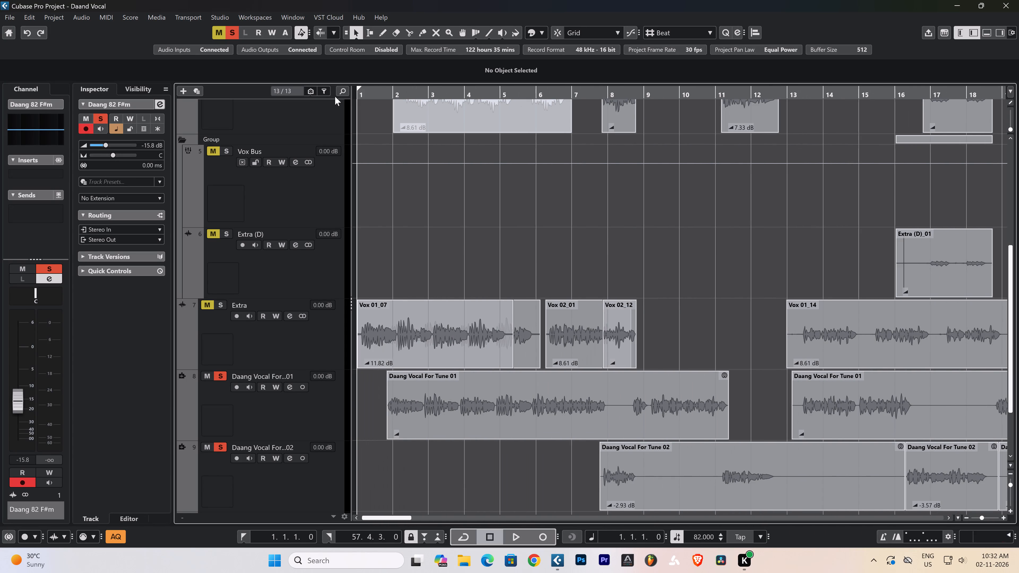
drag(335, 96, 349, 97)
click(349, 97)
key(space)
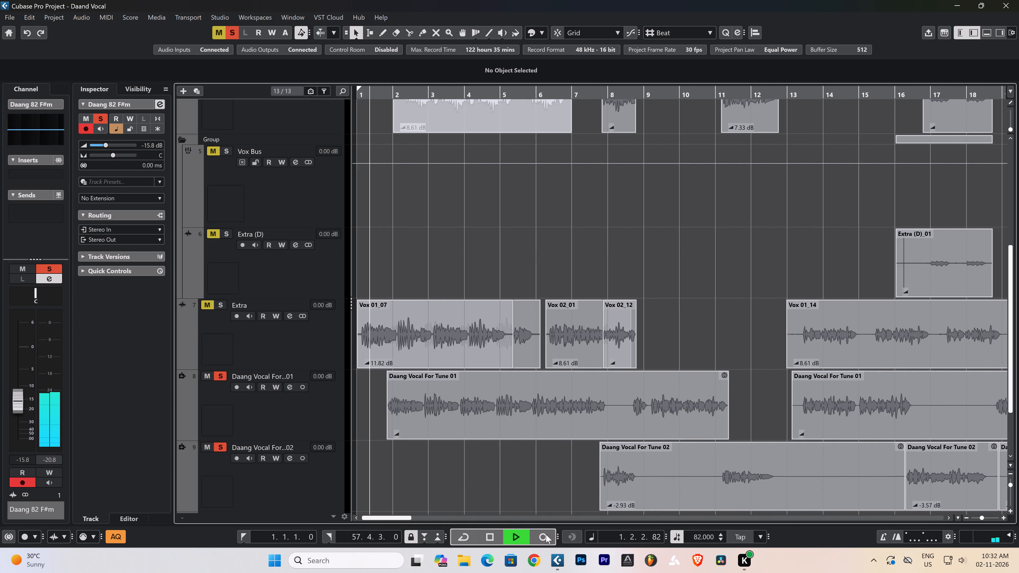
Switch to Apogee Control 2 and raise the speaker output level to -34.
click(625, 559)
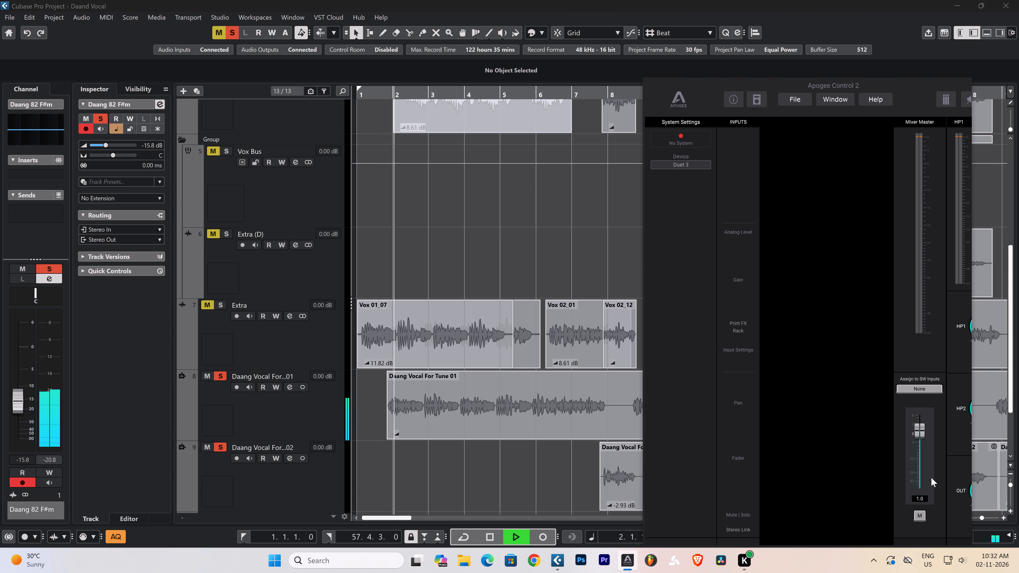
scroll(929, 485, up, 3)
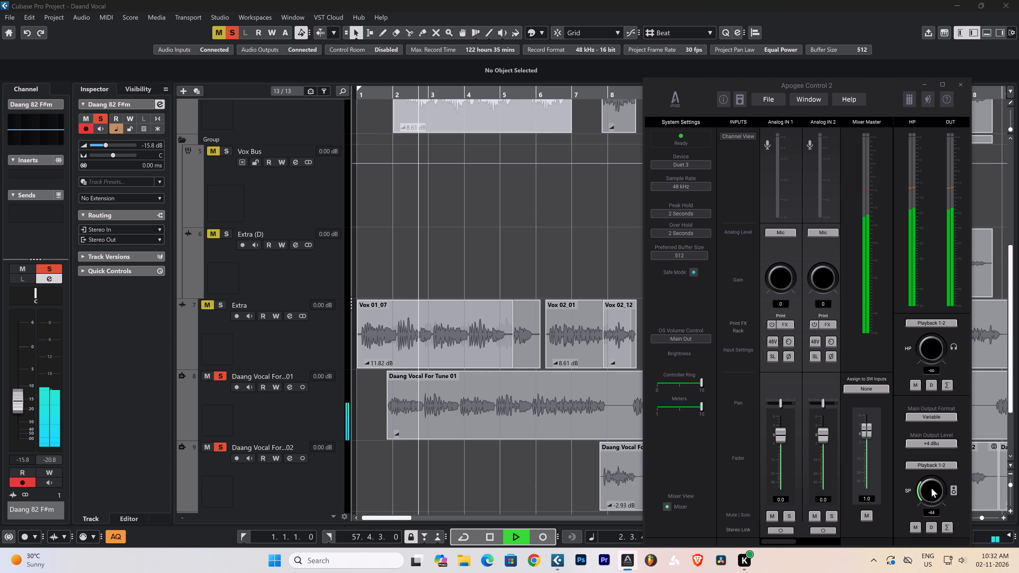
scroll(931, 488, up, 3)
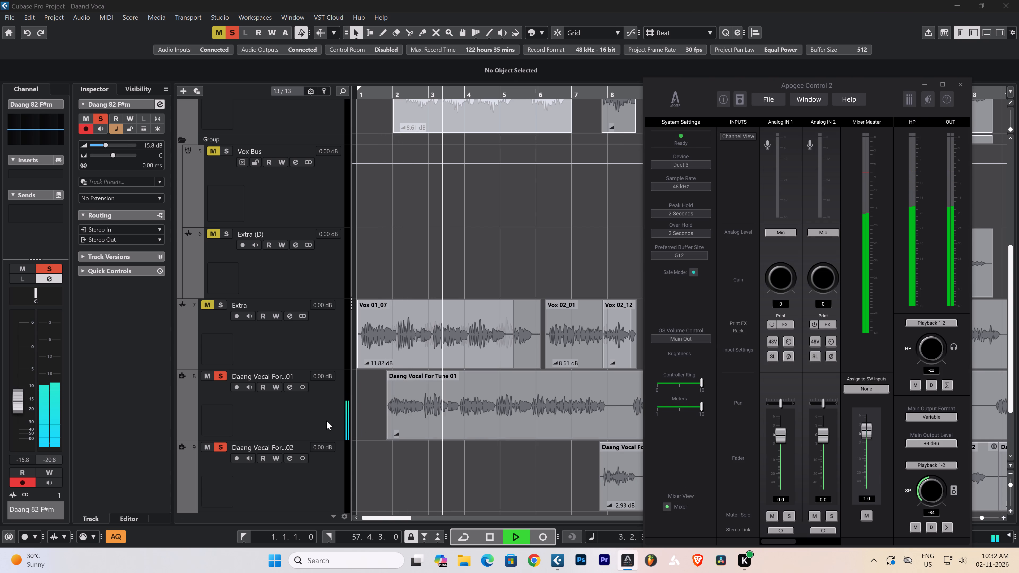
Examine the channels of both Daang Vocal For Tune tracks and Vox Tune, and look through the track arrangement during playback.
click(310, 416)
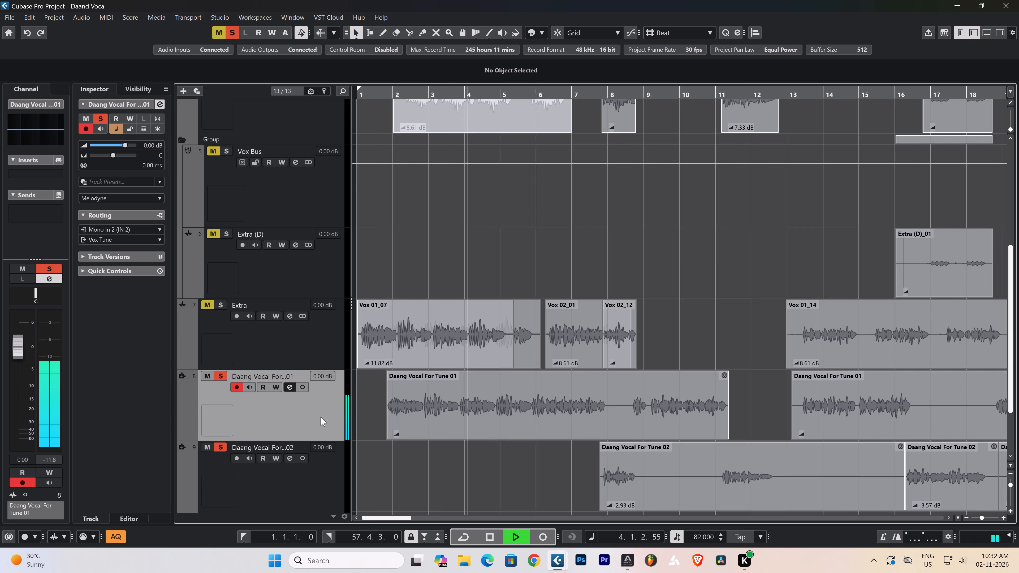
click(323, 466)
scroll(352, 416, down, 2)
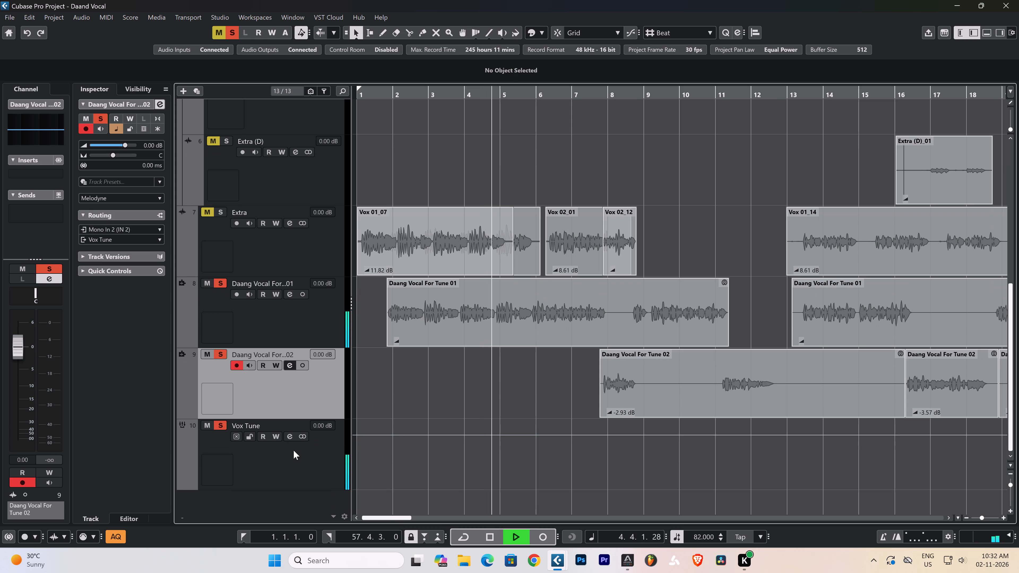
click(294, 450)
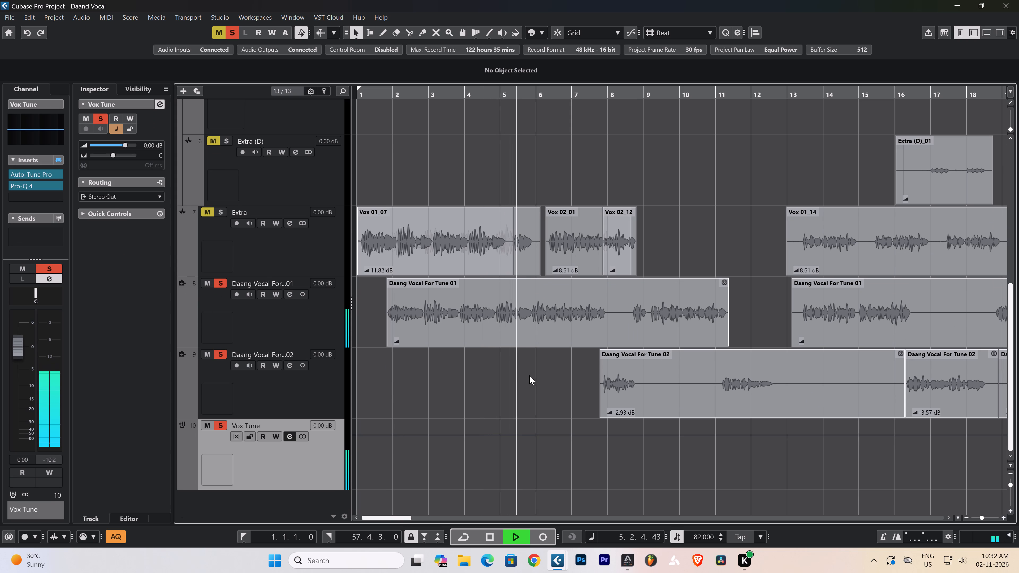
scroll(527, 377, up, 3)
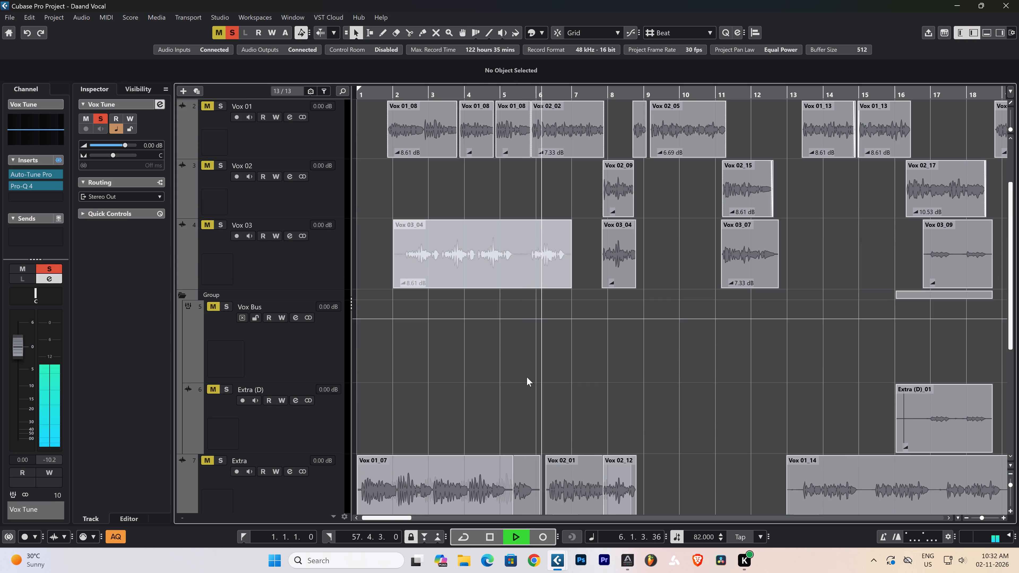
scroll(527, 376, up, 1)
scroll(527, 376, down, 2)
scroll(303, 459, down, 2)
scroll(303, 459, up, 1)
scroll(303, 459, down, 1)
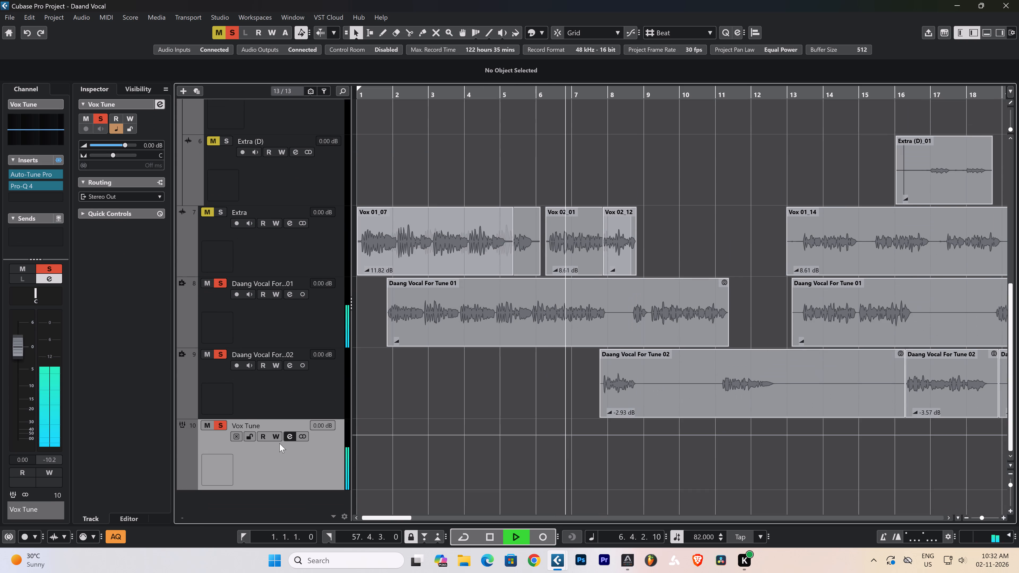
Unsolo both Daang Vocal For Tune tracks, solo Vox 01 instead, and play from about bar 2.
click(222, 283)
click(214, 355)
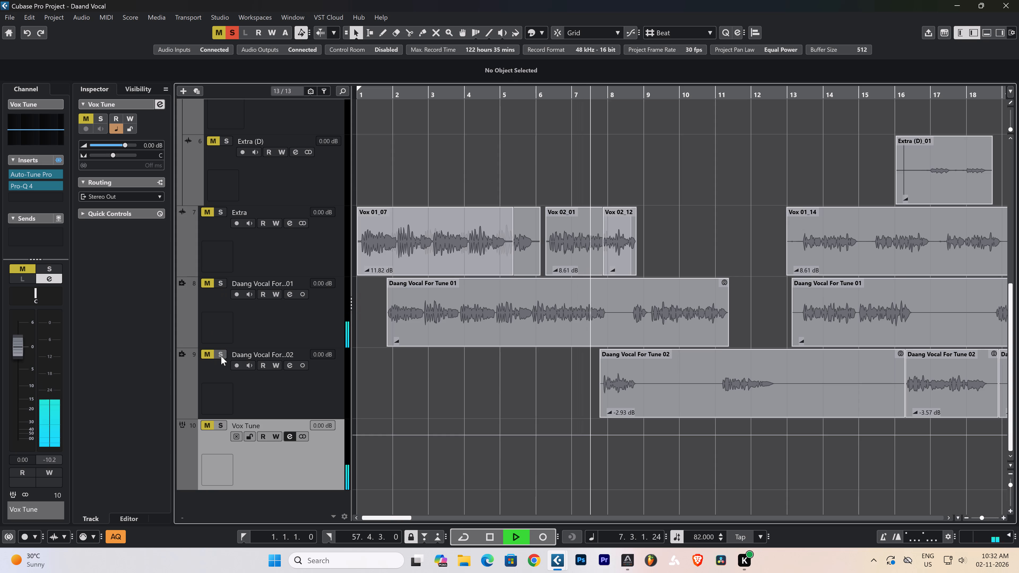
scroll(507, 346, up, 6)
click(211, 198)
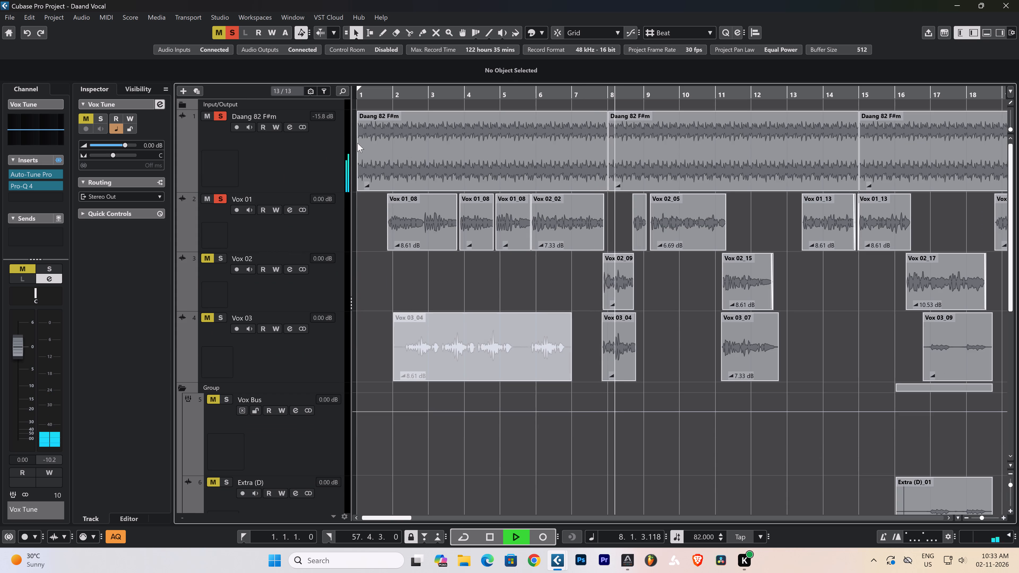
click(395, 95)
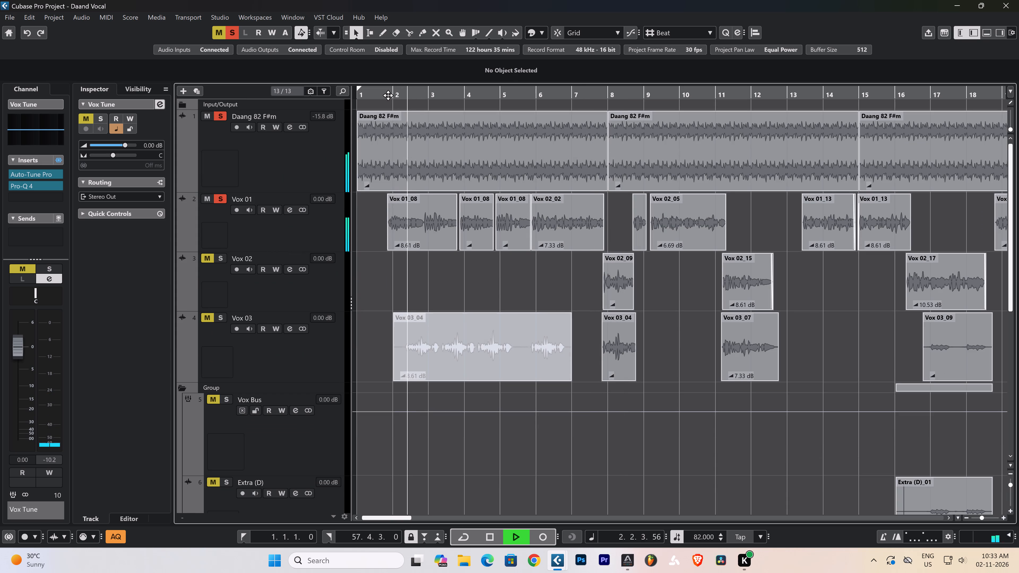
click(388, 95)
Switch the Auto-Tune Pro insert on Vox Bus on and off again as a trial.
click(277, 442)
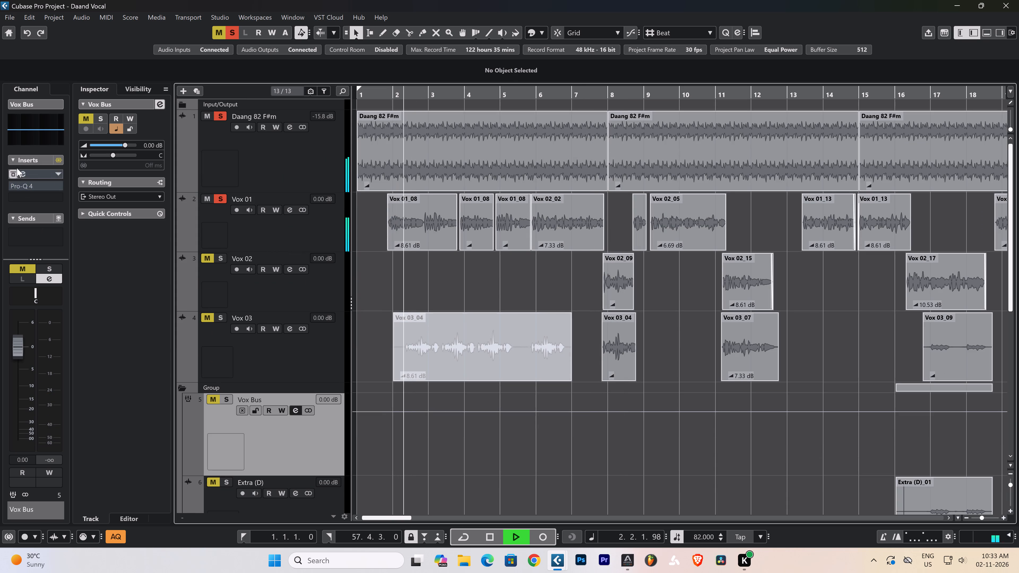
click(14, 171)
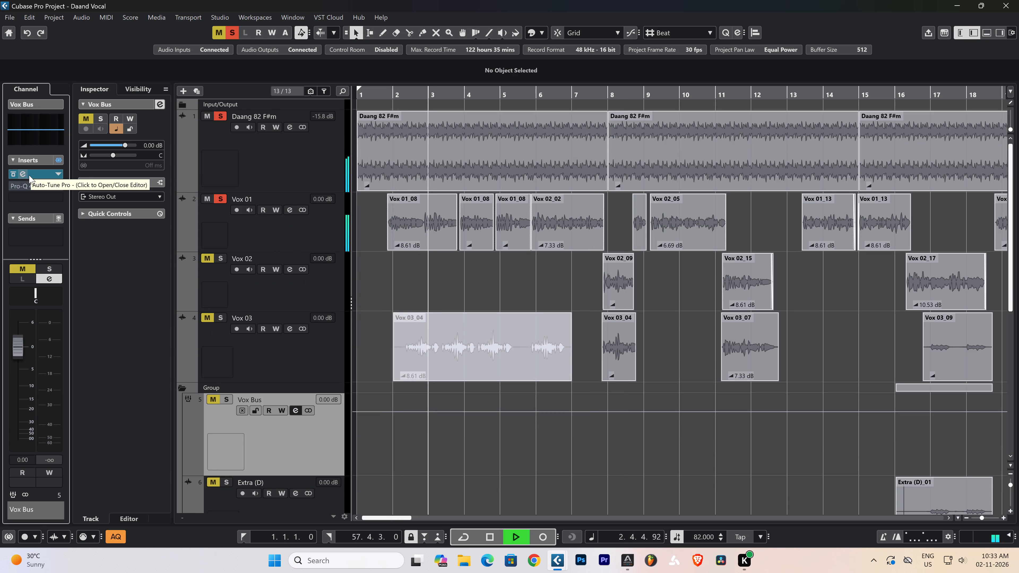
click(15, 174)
Clear all solos, solo both Daang Vocal For Tune tracks and the Daang 82 F#m track, and play from about bar 2.
scroll(522, 285, down, 5)
scroll(522, 286, up, 1)
scroll(523, 287, down, 2)
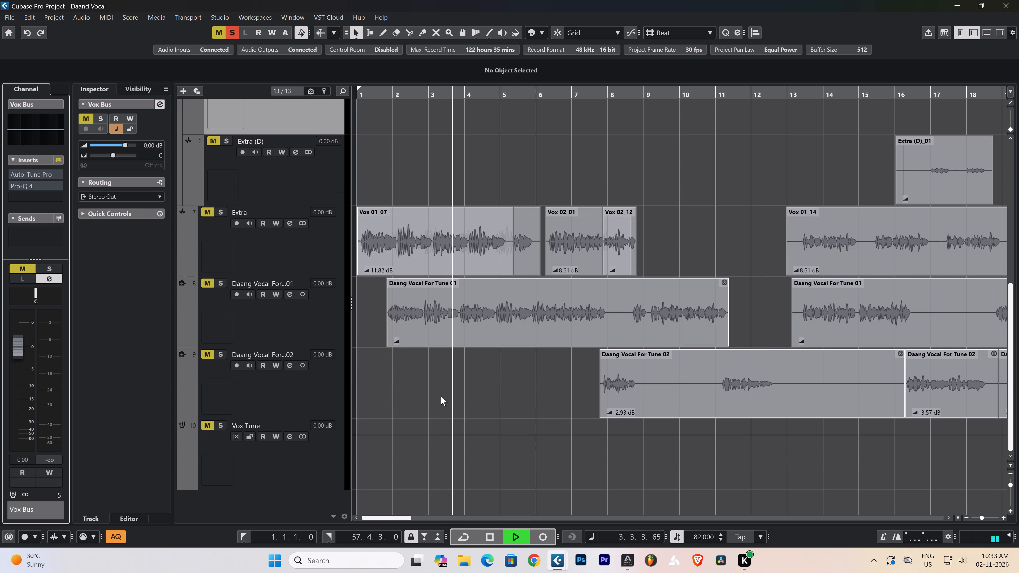
click(216, 282)
scroll(263, 316, up, 4)
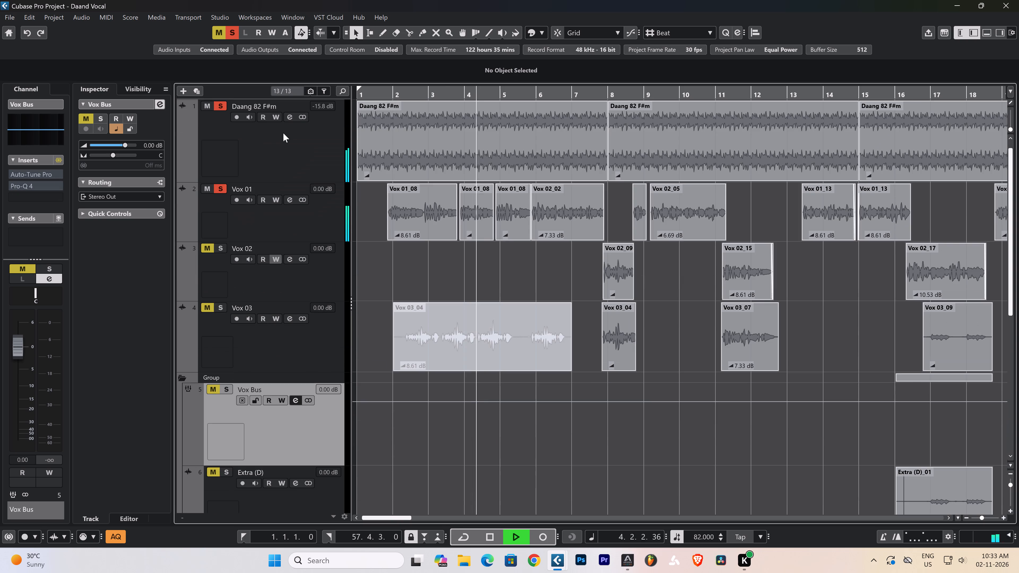
click(231, 30)
scroll(396, 272, down, 4)
scroll(396, 273, up, 1)
scroll(380, 299, down, 2)
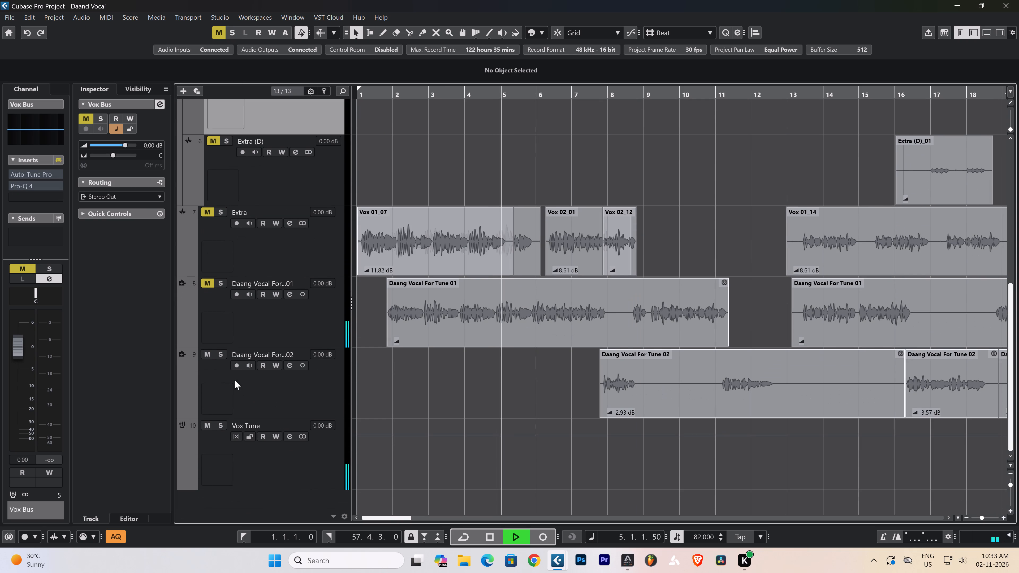
click(221, 282)
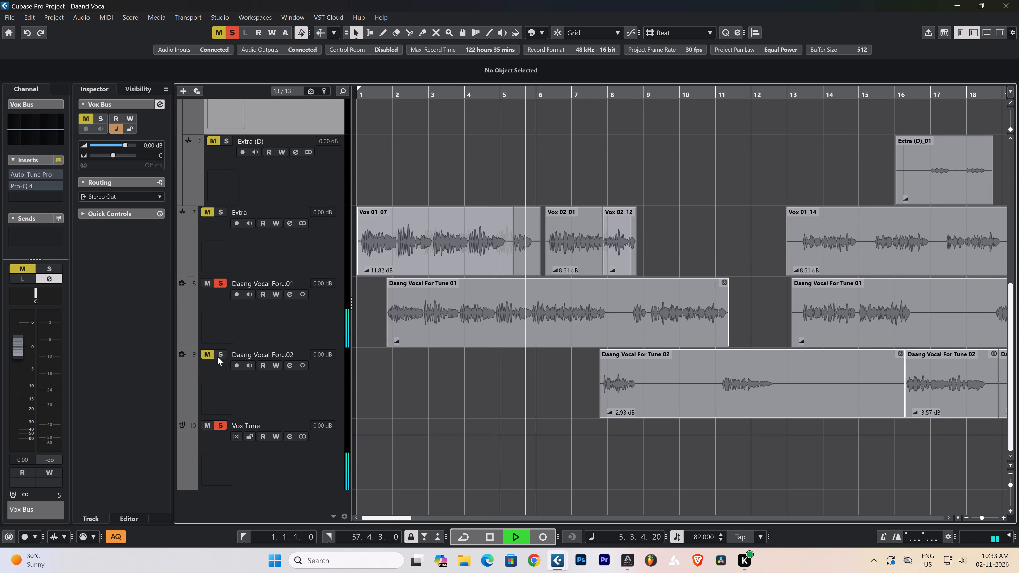
click(210, 355)
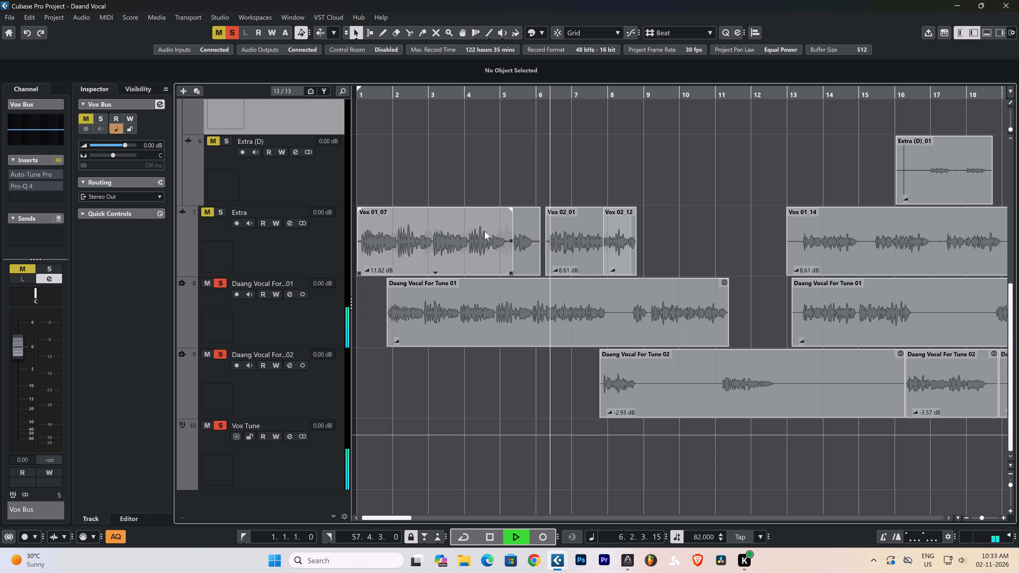
click(387, 94)
scroll(441, 199, up, 6)
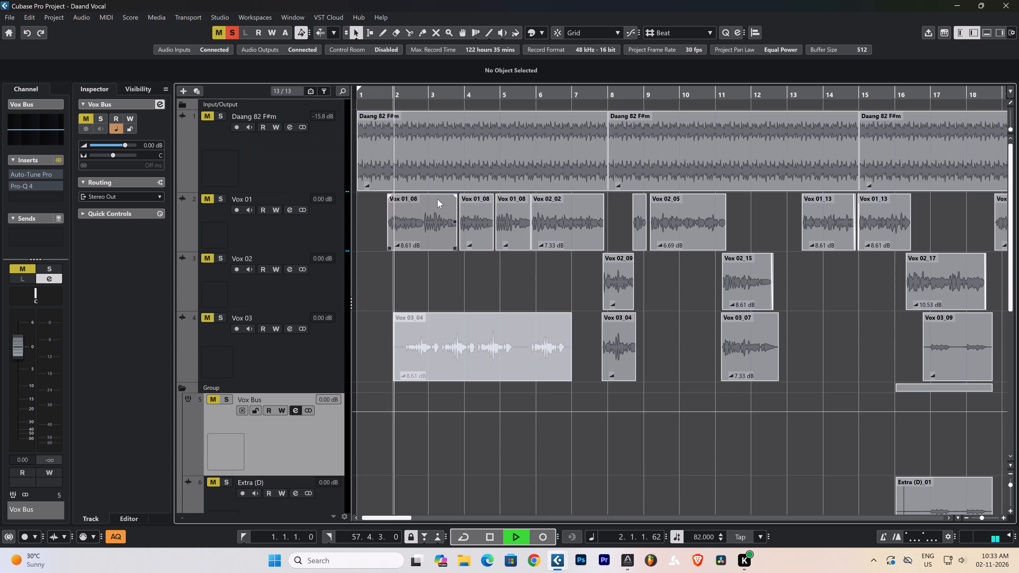
click(213, 114)
Open Auto-Tune Pro on the Vox Tune group and set Retune Speed to 10.
scroll(372, 218, down, 3)
scroll(374, 223, up, 1)
scroll(382, 233, down, 3)
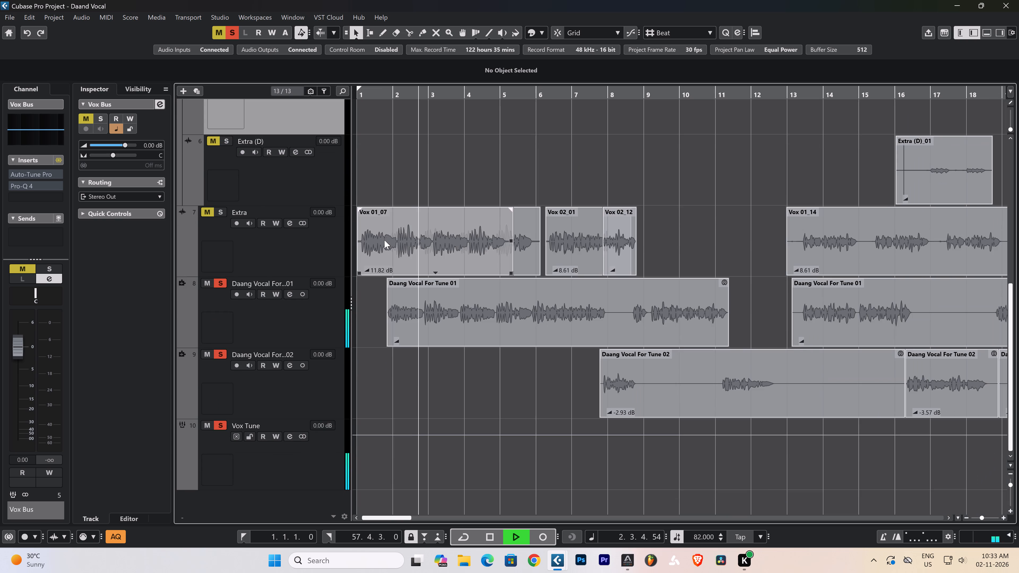
click(291, 456)
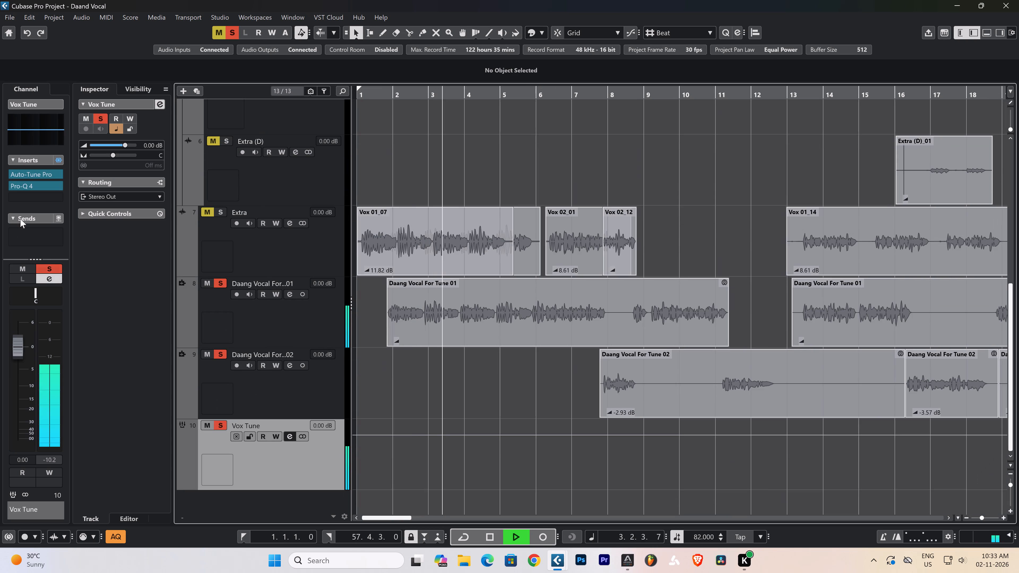
click(25, 175)
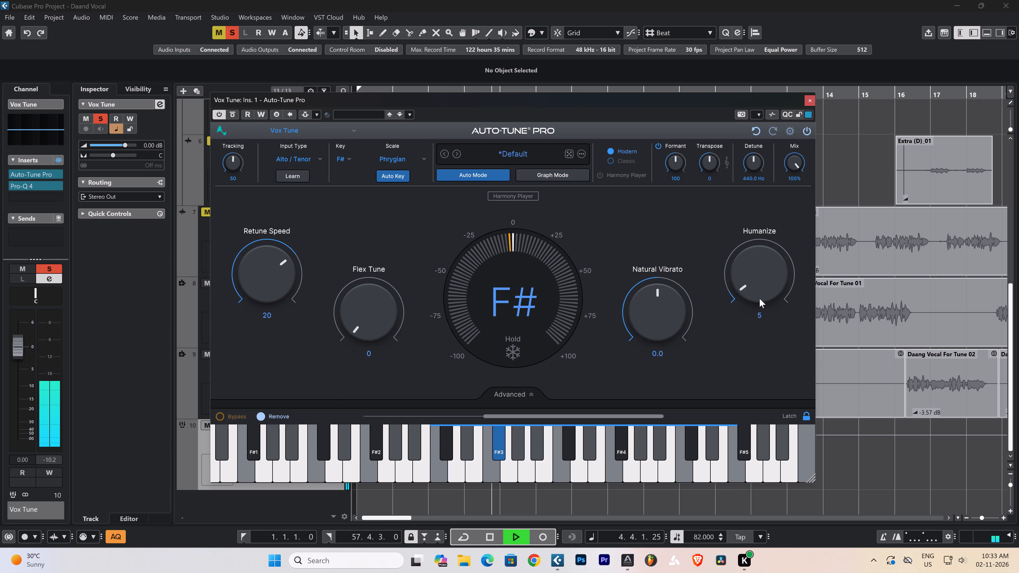
drag(251, 296, 252, 283)
click(252, 281)
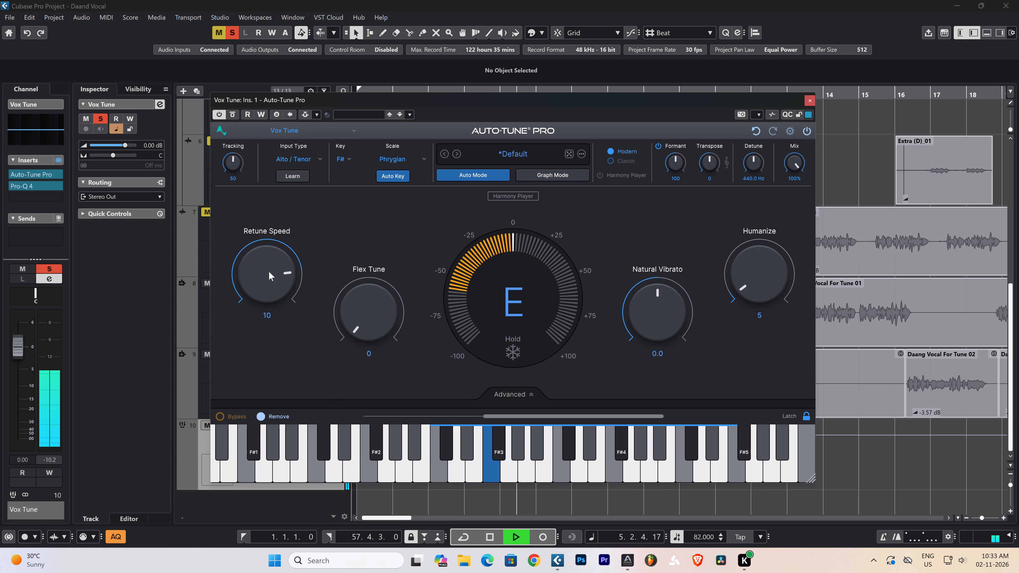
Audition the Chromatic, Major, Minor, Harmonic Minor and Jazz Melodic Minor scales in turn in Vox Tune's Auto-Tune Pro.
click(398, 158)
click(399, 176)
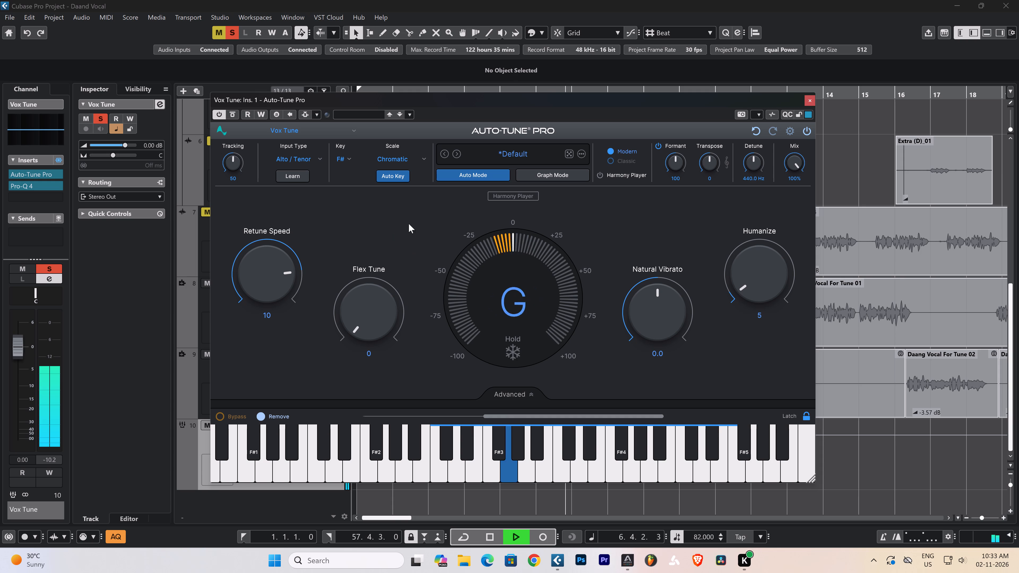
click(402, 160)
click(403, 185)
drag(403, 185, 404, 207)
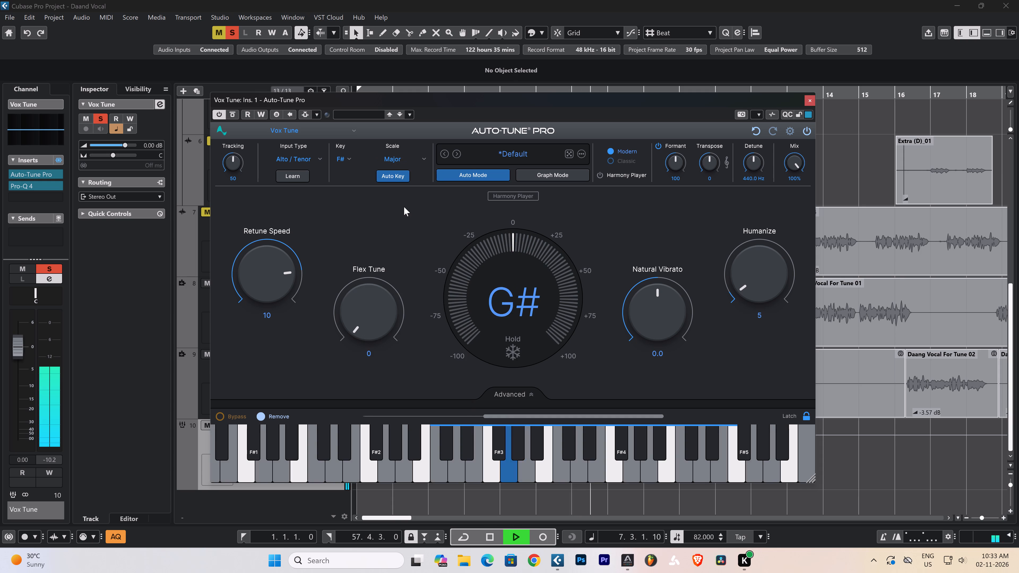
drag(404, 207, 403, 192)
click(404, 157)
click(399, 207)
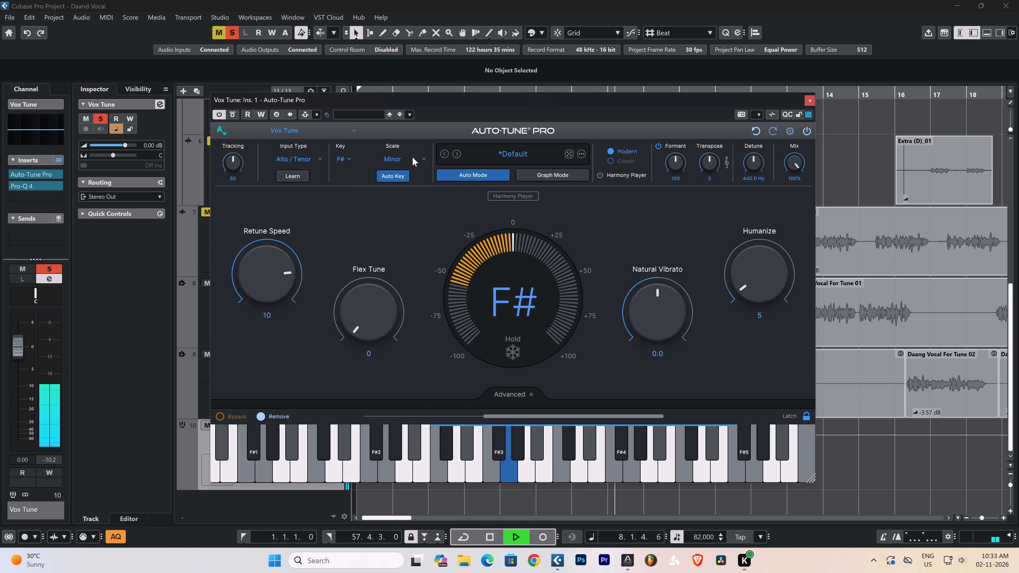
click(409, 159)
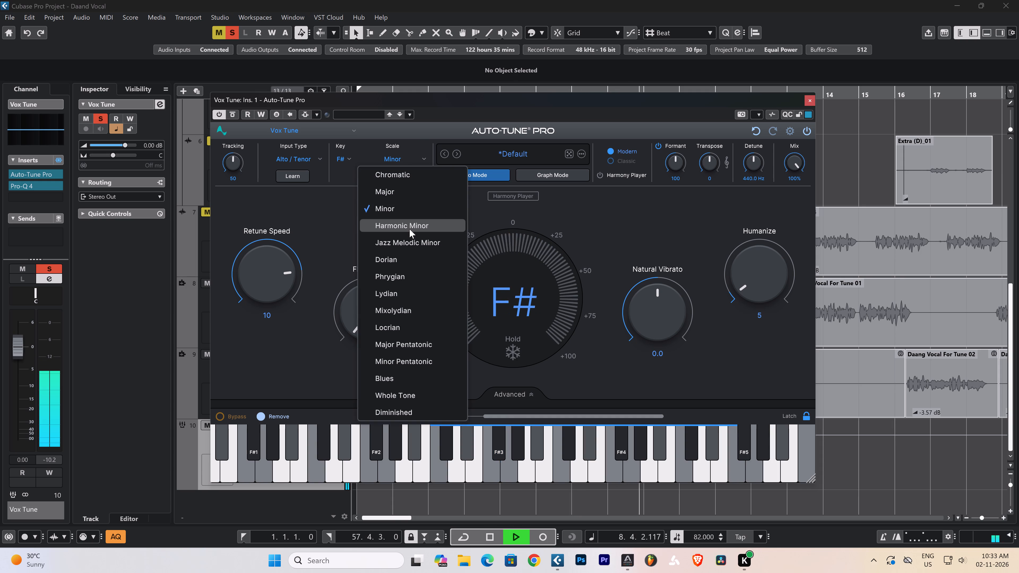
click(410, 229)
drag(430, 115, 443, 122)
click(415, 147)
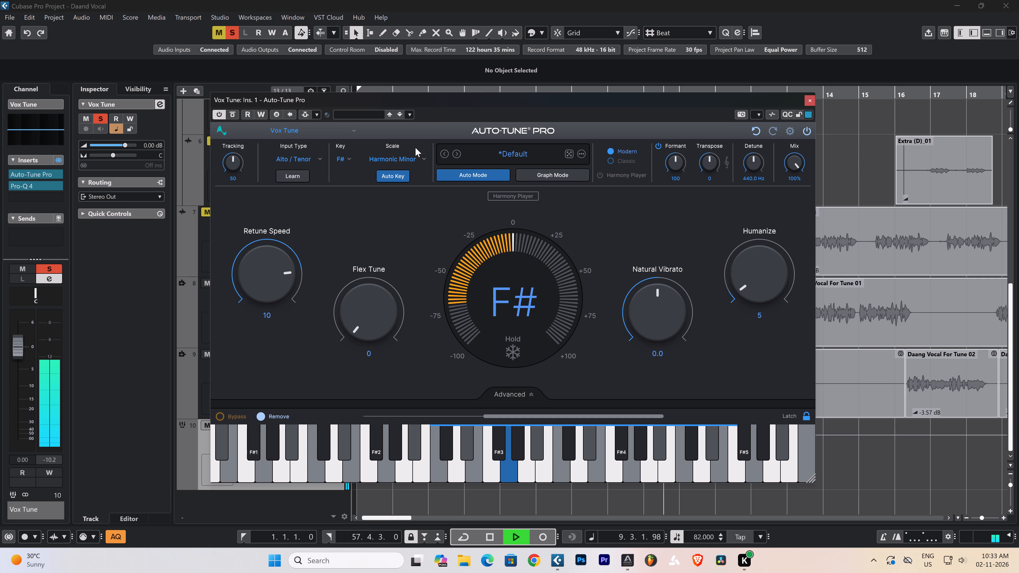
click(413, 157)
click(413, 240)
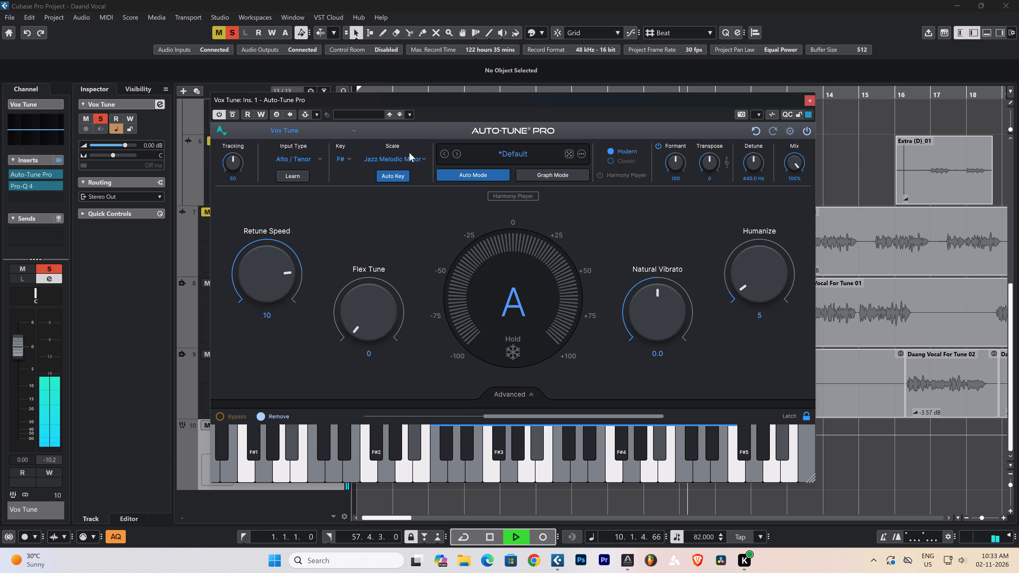
Set the Auto-Tune Pro scale to Dorian, shift the plug-in window, and restart playback from about bar 2.
click(411, 160)
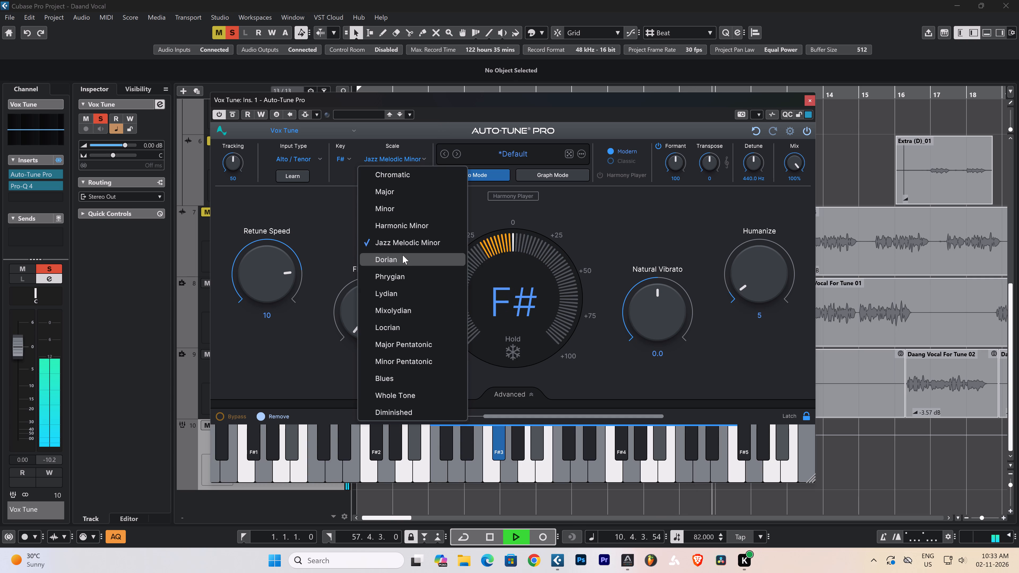
click(403, 255)
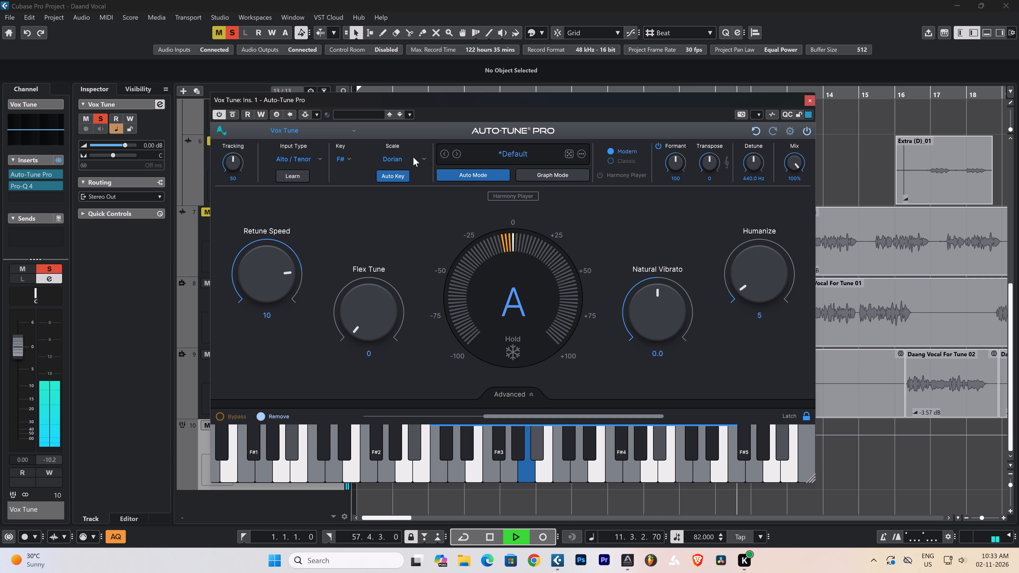
drag(497, 104, 521, 114)
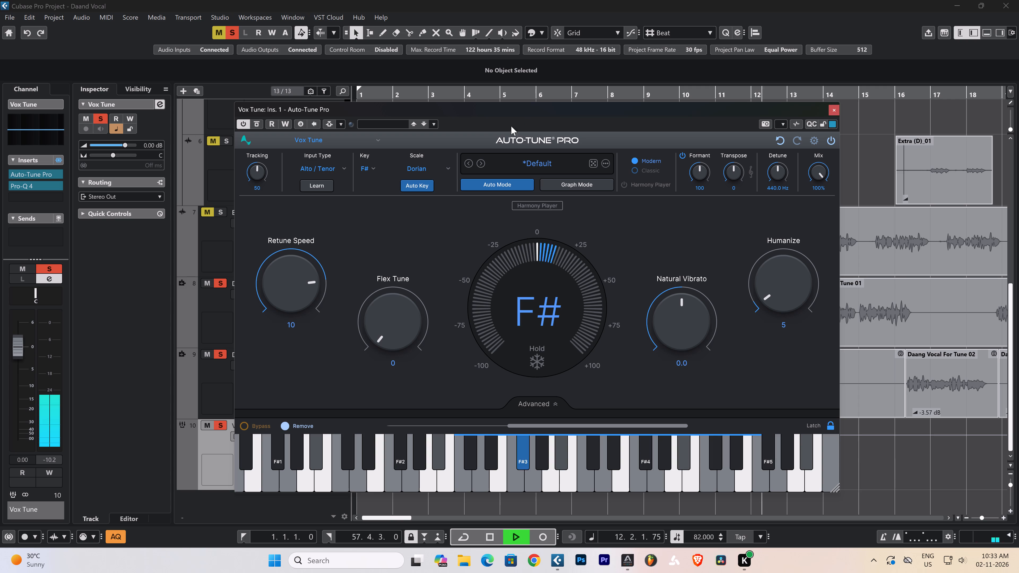
key(space)
key(space)
Audition the Lydian and Mixolydian scales in Vox Tune's Auto-Tune Pro, and settle on Phrygian.
click(432, 168)
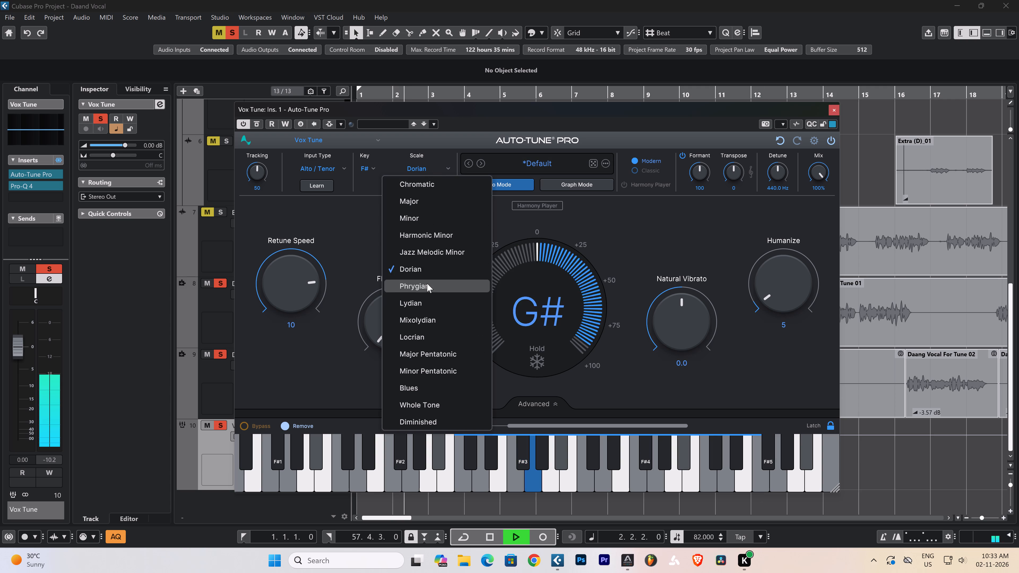
click(430, 298)
scroll(439, 168, down, 1)
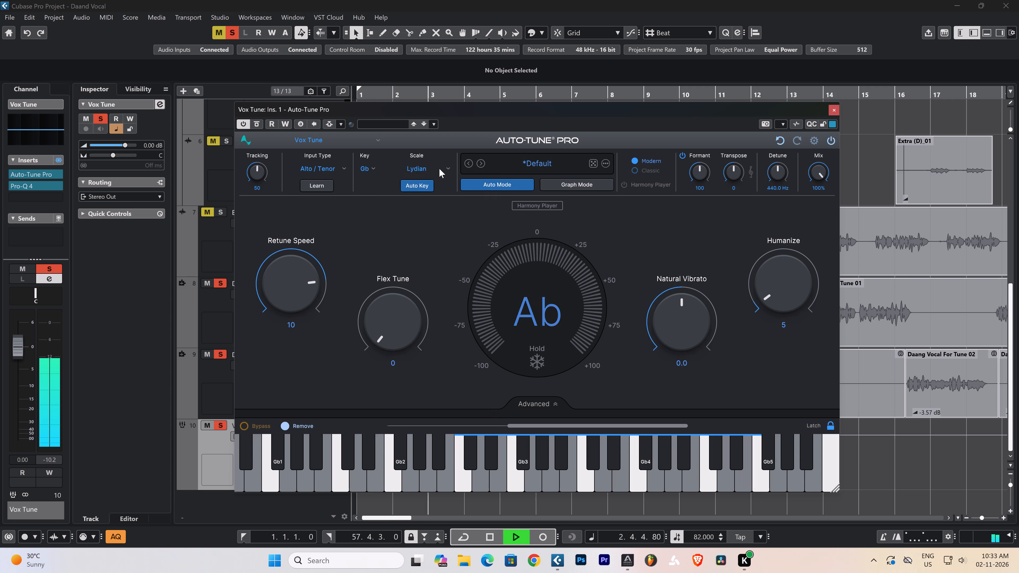
click(449, 170)
click(423, 325)
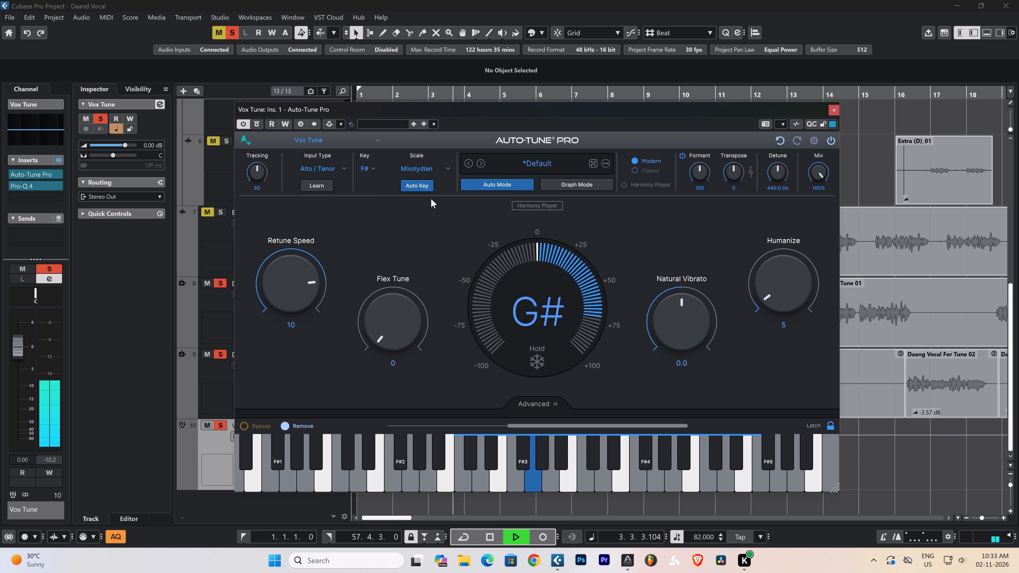
click(437, 170)
click(417, 287)
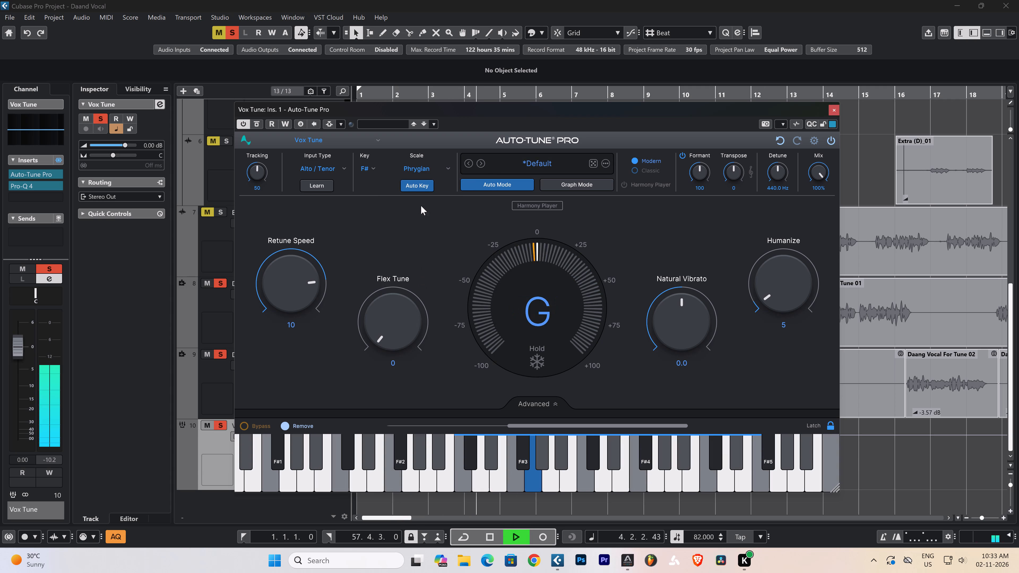
Set Auto-Tune Pro's Retune Speed to 0 and Natural Vibrato to 2.0 on Vox Tune.
drag(287, 276, 281, 241)
drag(281, 225, 281, 219)
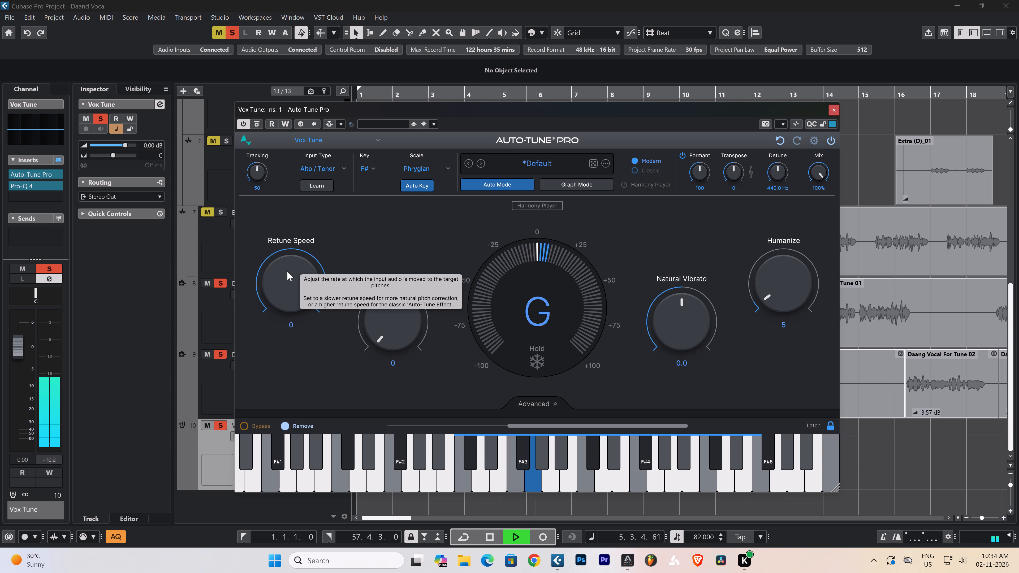
drag(694, 342, 695, 329)
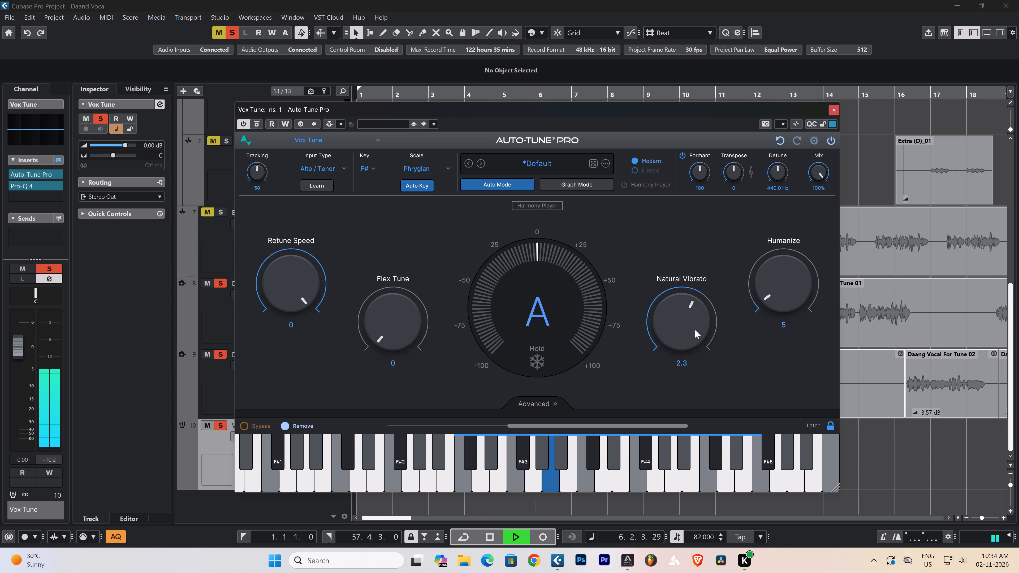
drag(695, 329, 694, 331)
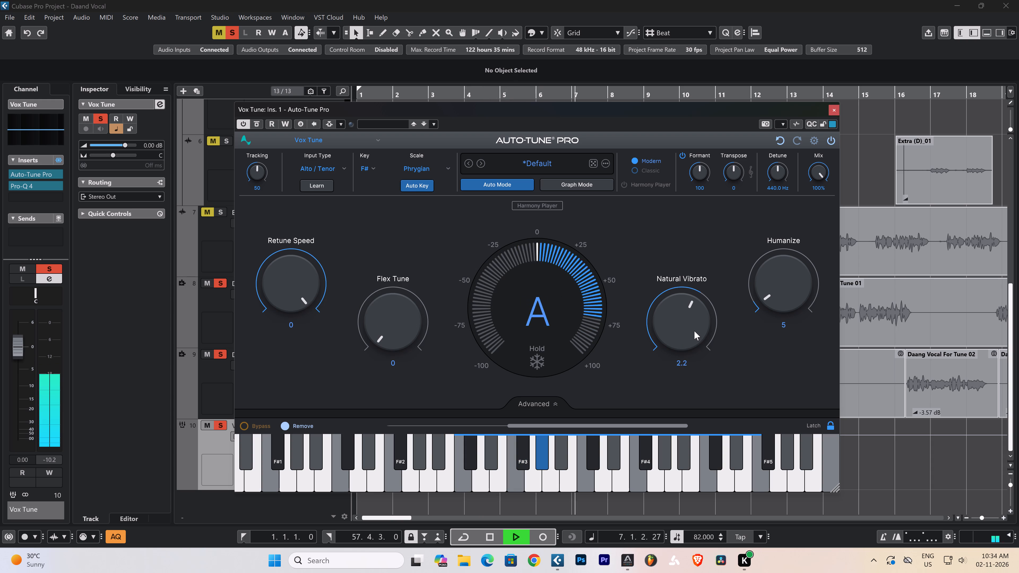
drag(694, 331, 694, 333)
click(694, 333)
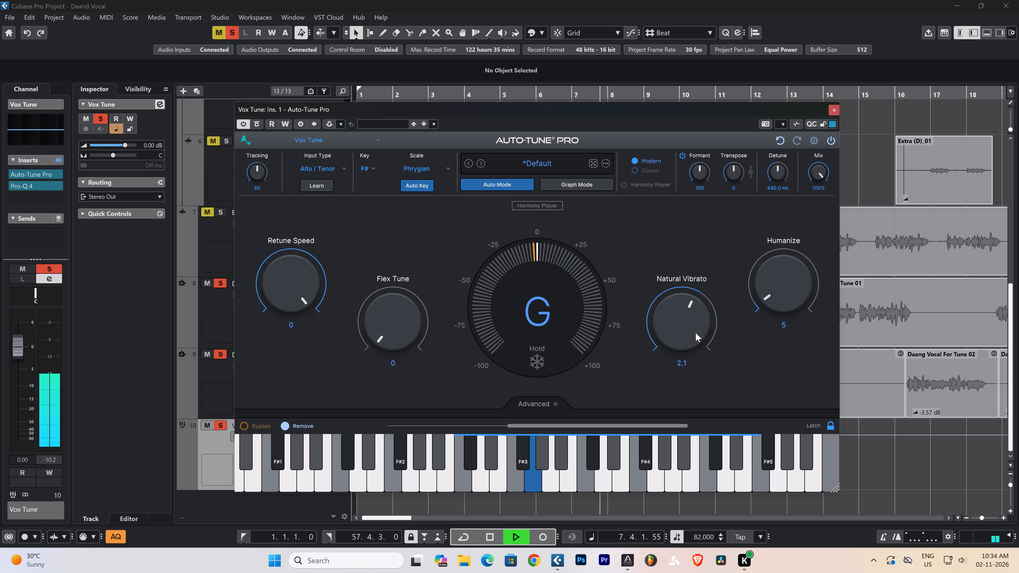
Set Auto-Tune Pro's Flex Tune to 40 and close the plug-in window.
drag(411, 347, 410, 327)
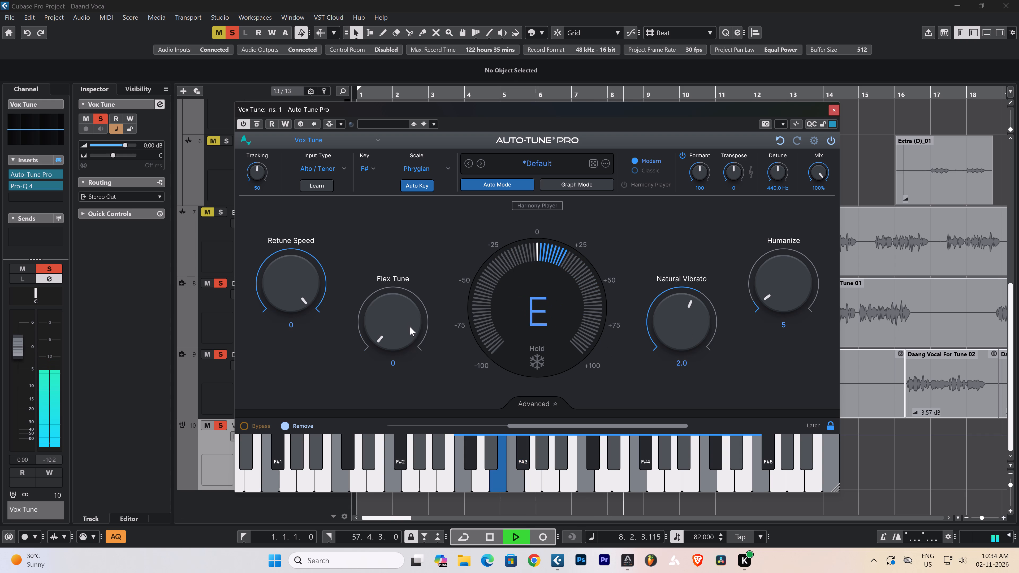
drag(410, 327, 410, 320)
drag(410, 320, 411, 291)
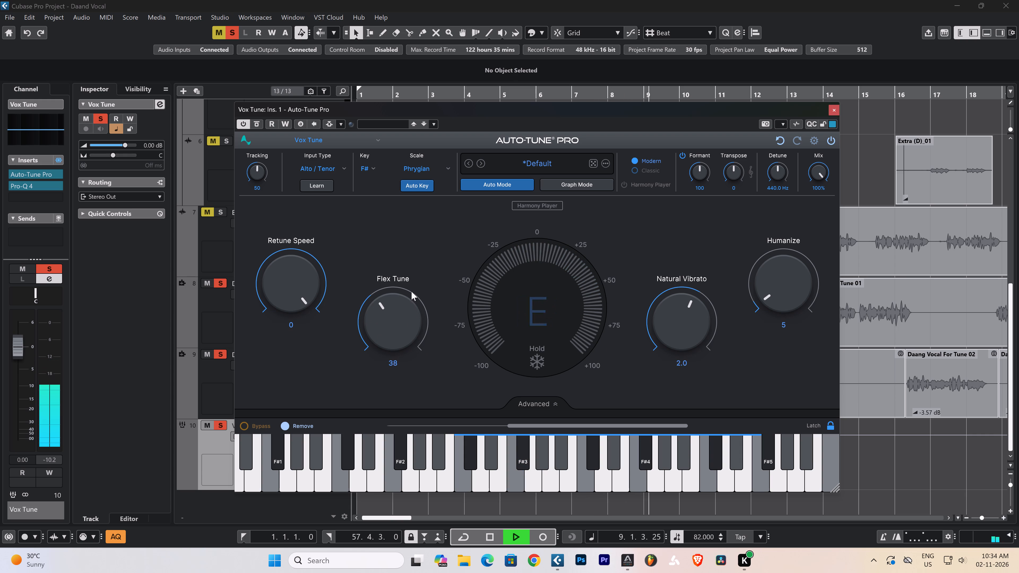
drag(411, 291, 411, 292)
click(410, 292)
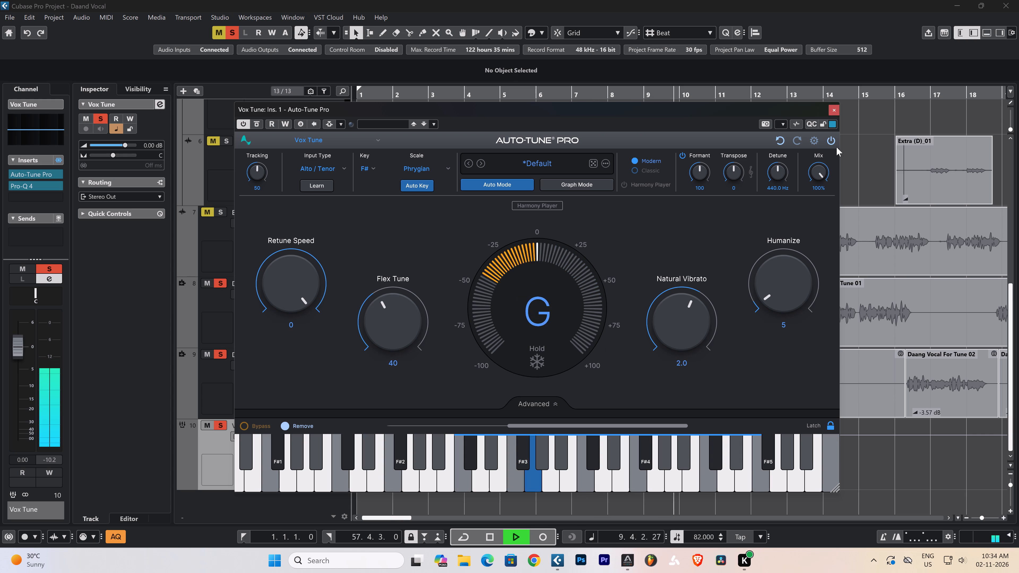
click(831, 111)
Switch to Apogee Control 2, raise the speaker output level, and return to the Cubase project.
scroll(424, 328, up, 2)
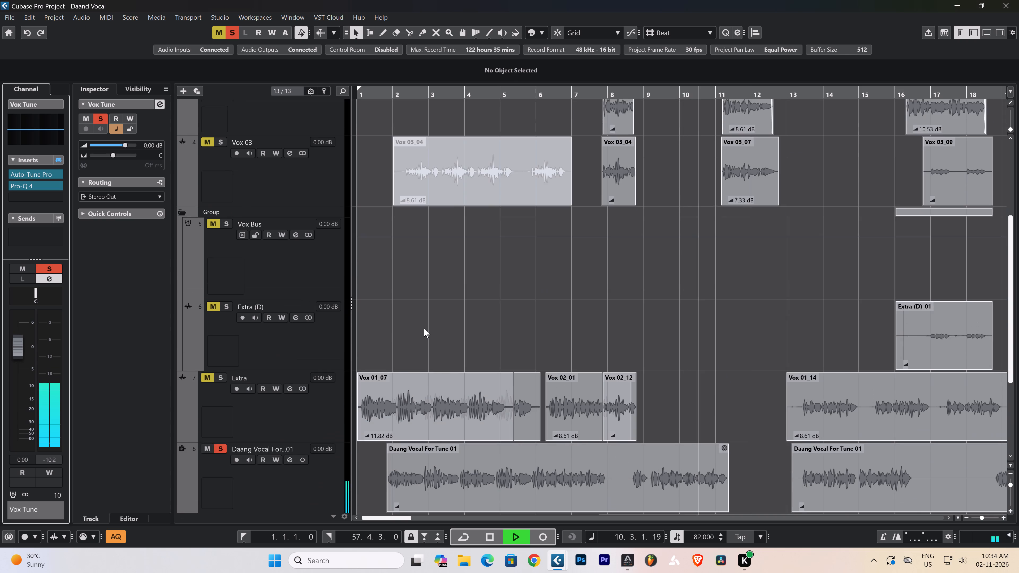
scroll(424, 328, up, 1)
scroll(424, 328, down, 1)
scroll(424, 328, up, 3)
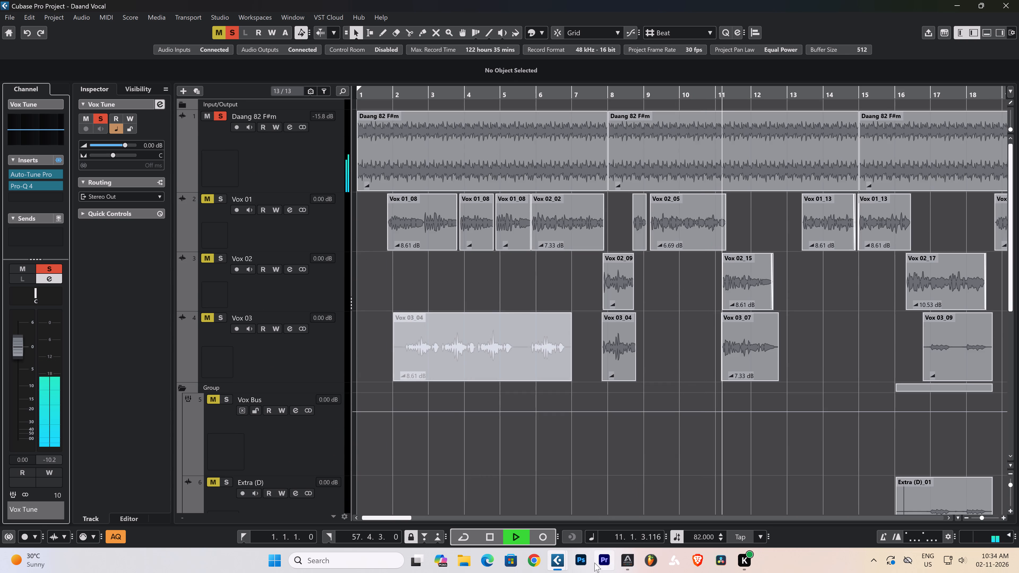
click(627, 562)
scroll(933, 492, up, 3)
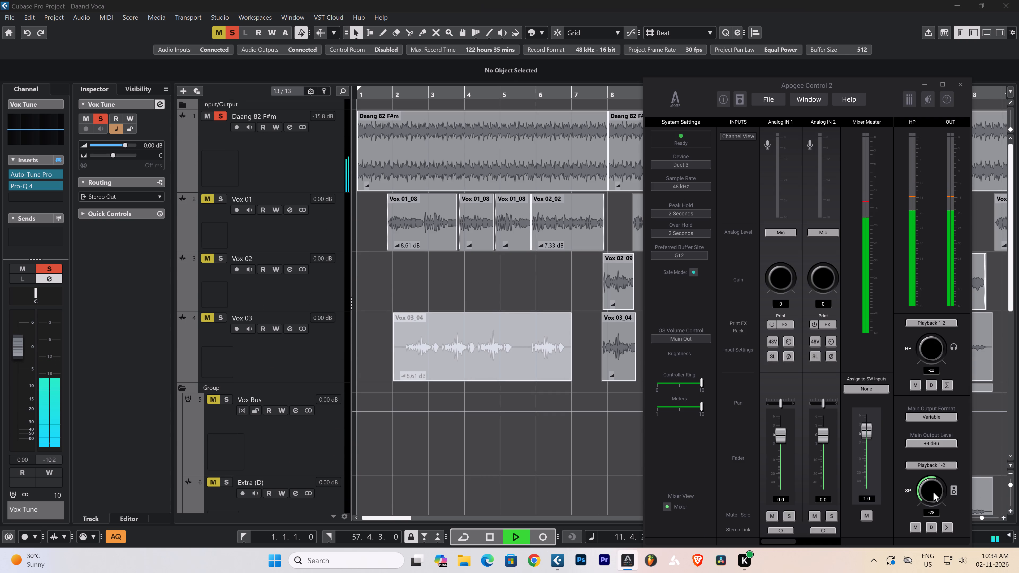
scroll(933, 492, up, 2)
click(592, 490)
Restart playback from about bar 2 to hear the tuned vocals, select the Vox Tune group, and save the project.
scroll(588, 474, down, 4)
scroll(588, 474, up, 2)
scroll(588, 474, down, 1)
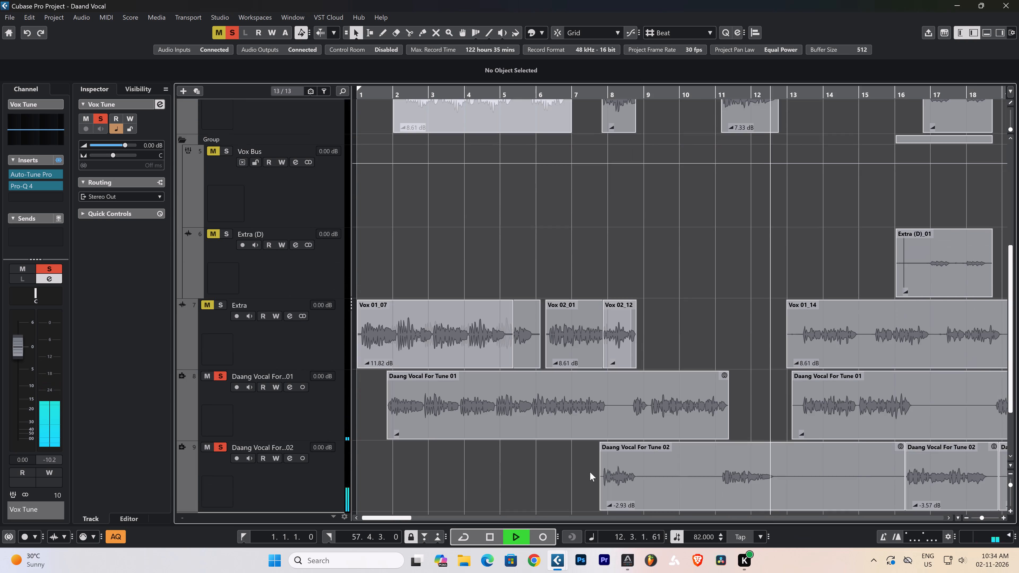
scroll(594, 466, down, 2)
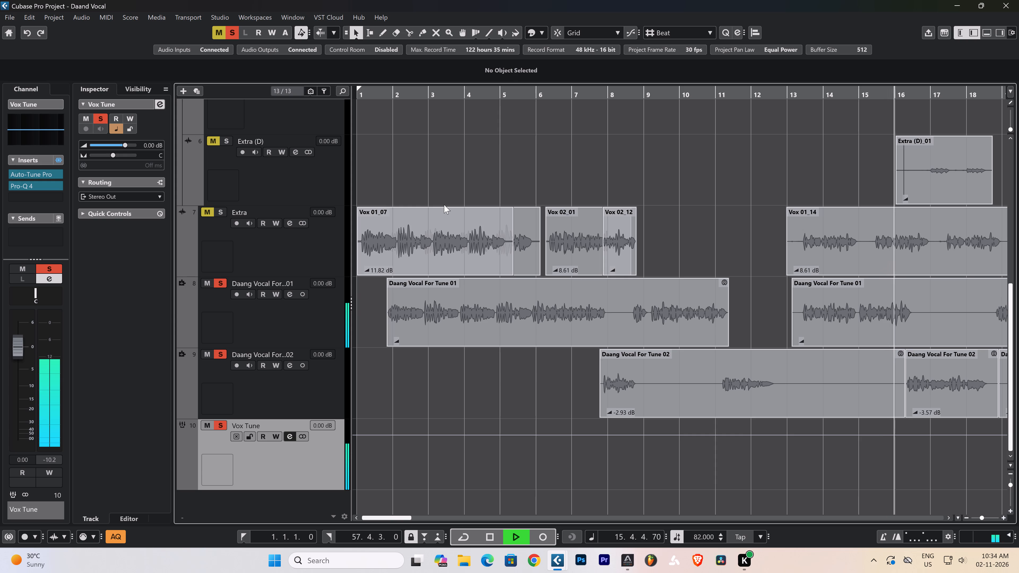
key(space)
key(space)
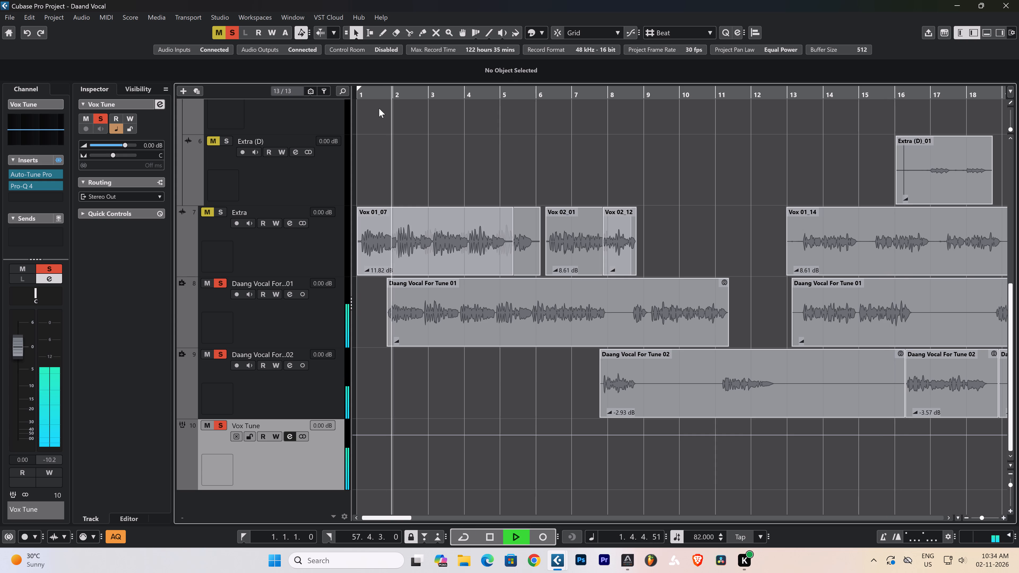
click(308, 468)
key(ctrl+s)
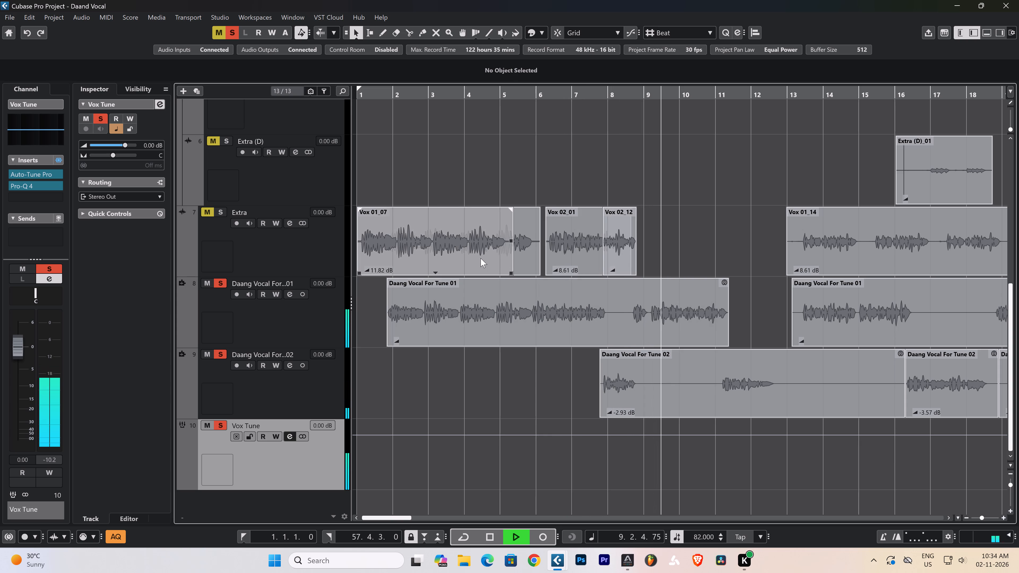
Lower the Pro-Q 4 low cut on Vox Tune to about 57 Hz, close the equalizer, and save the project.
click(15, 186)
click(15, 186)
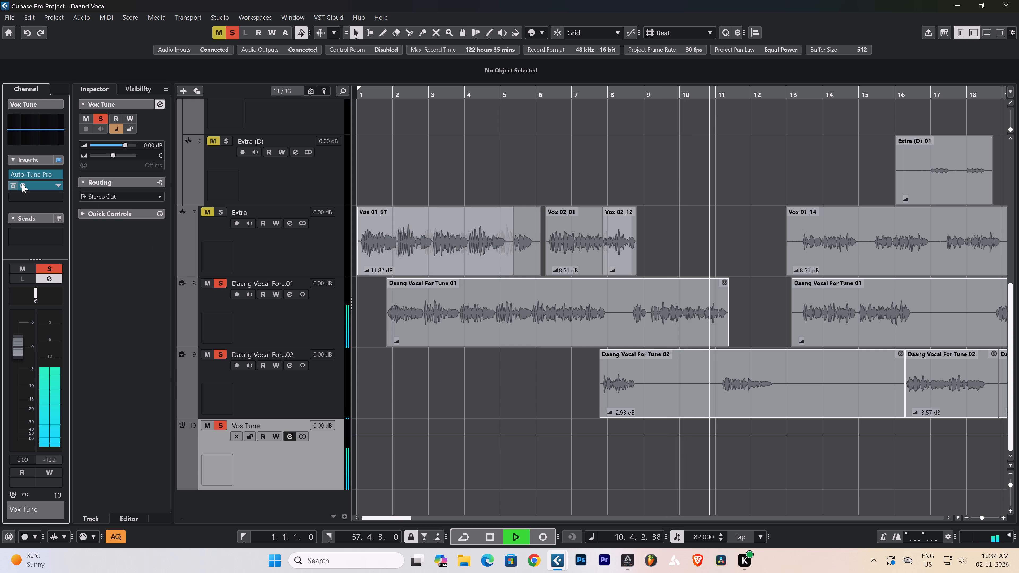
click(23, 184)
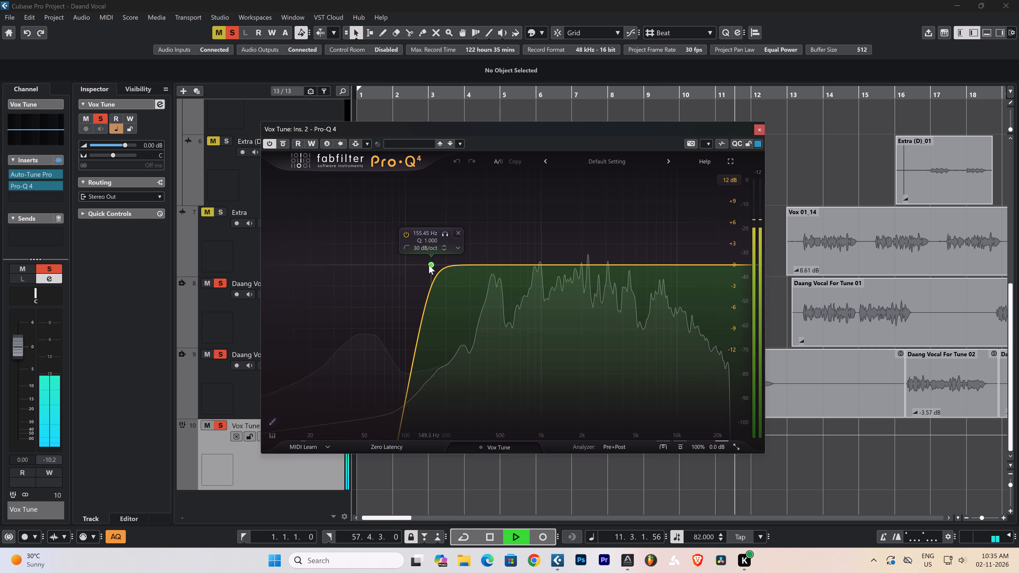
drag(429, 265, 370, 270)
click(370, 270)
drag(412, 270, 411, 283)
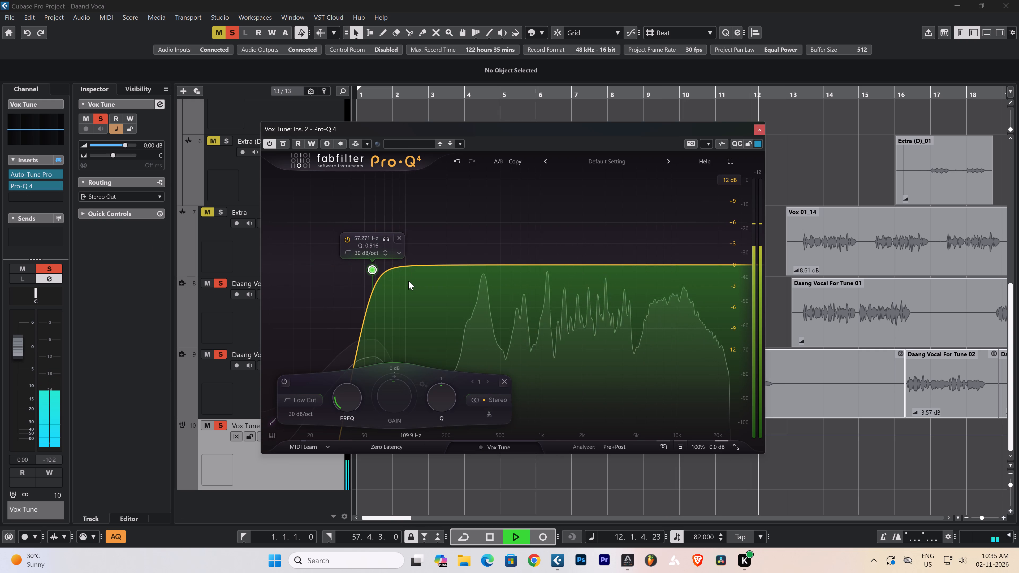
click(759, 128)
click(735, 267)
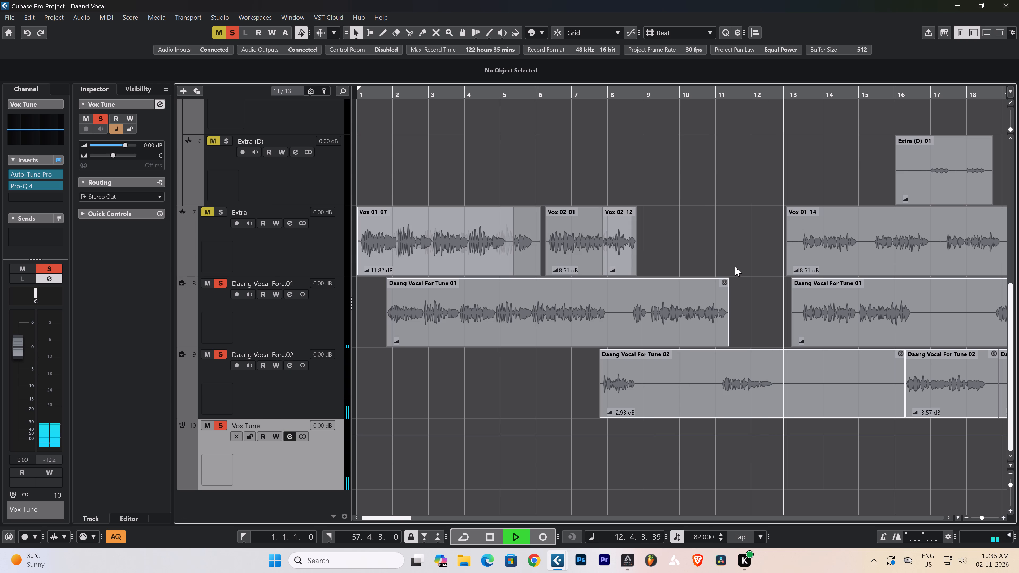
key(ctrl+s)
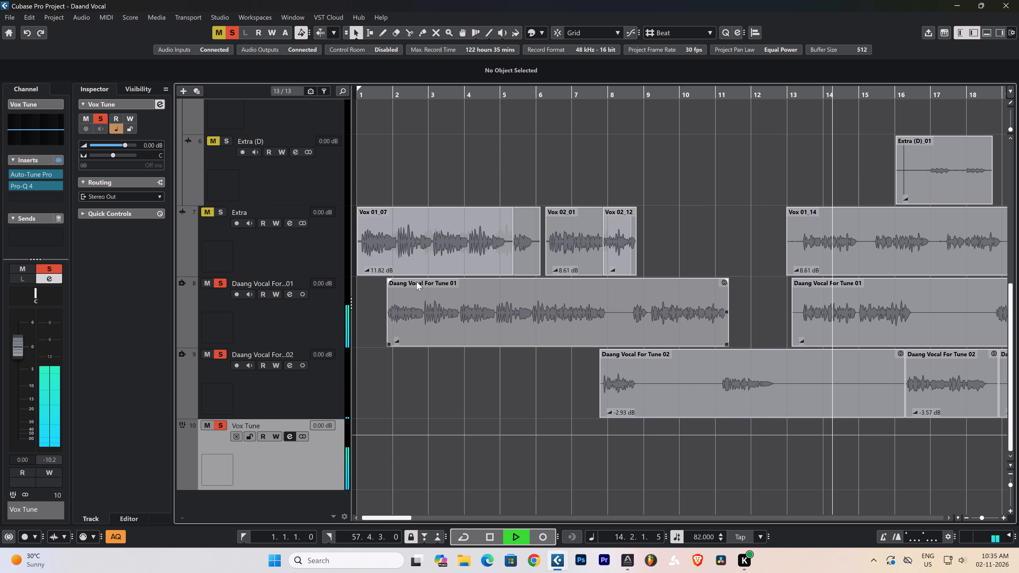
Set the Daang 82 F#m track's volume to -13.2 dB and save the project.
text(ggggg)
scroll(464, 267, up, 10)
click(260, 176)
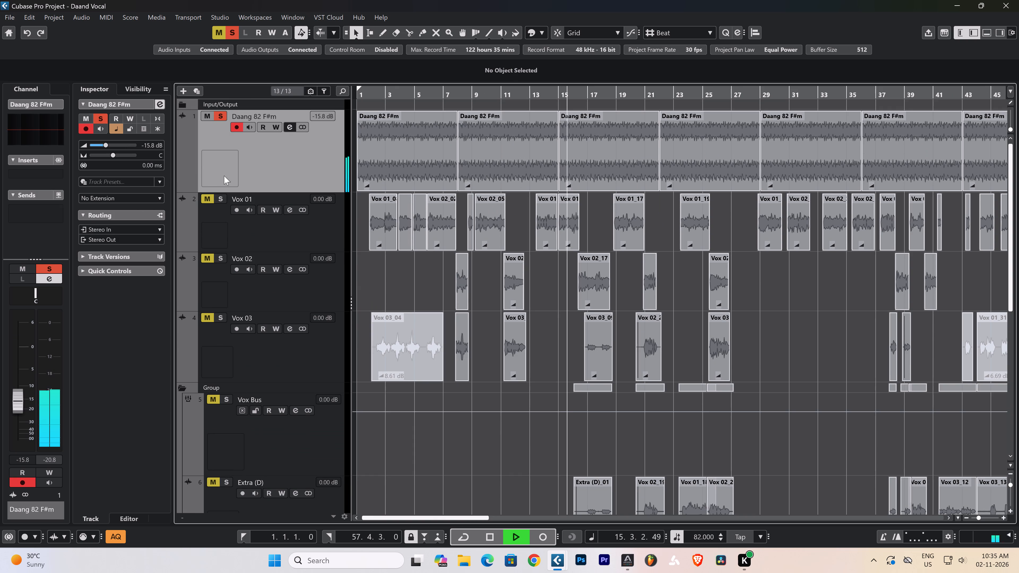
click(111, 140)
click(113, 146)
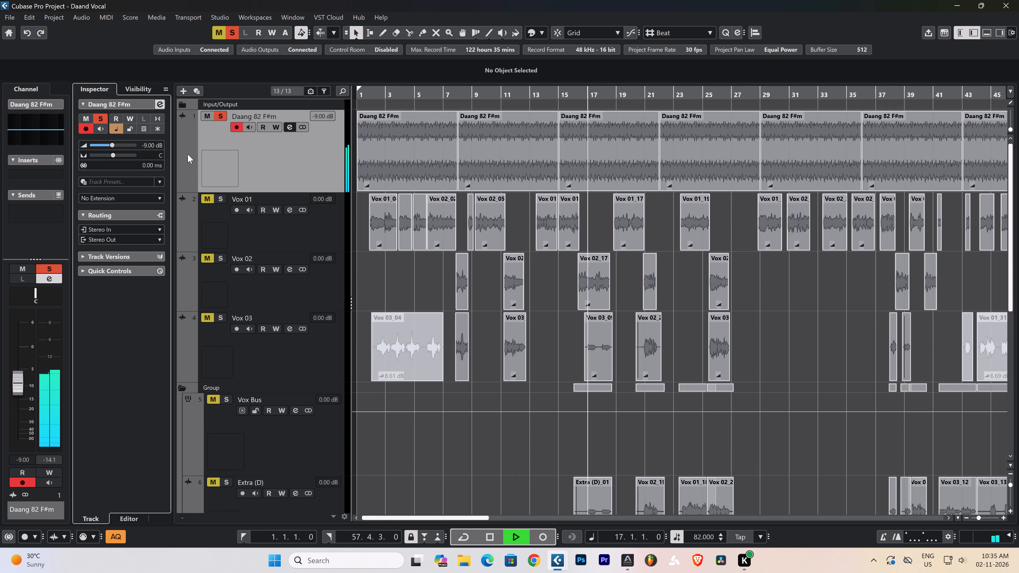
drag(113, 144, 110, 145)
click(110, 145)
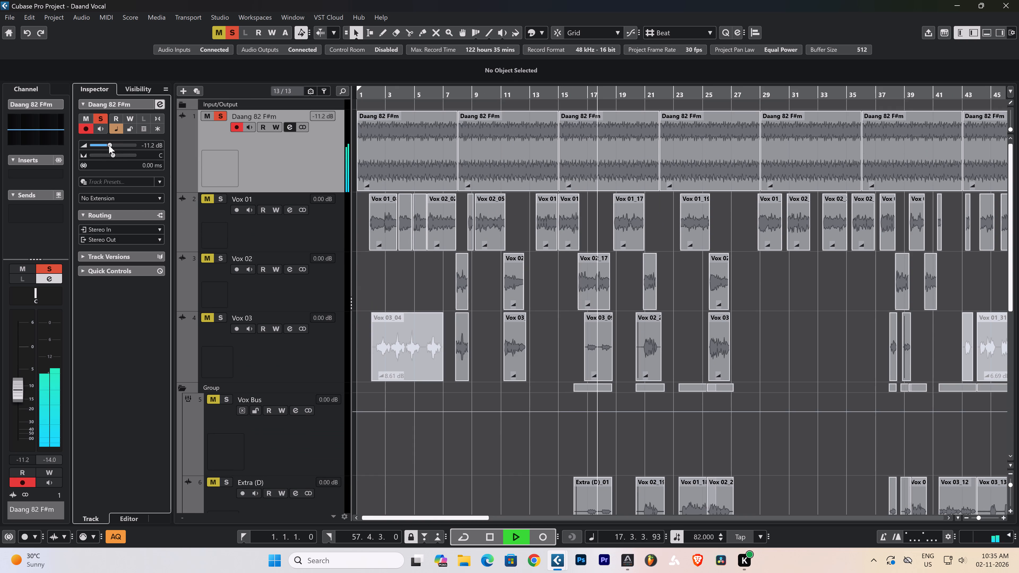
scroll(396, 239, down, 9)
key(ctrl+s)
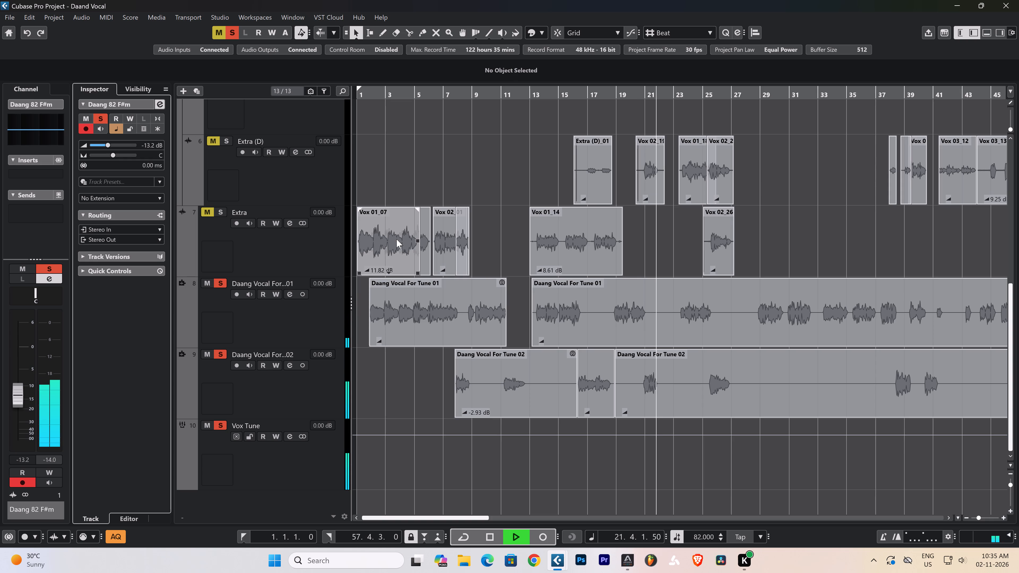
Continue playback from about bar 23, reopen Auto-Tune Pro on Vox Tune, and set Humanize to 10.
click(677, 97)
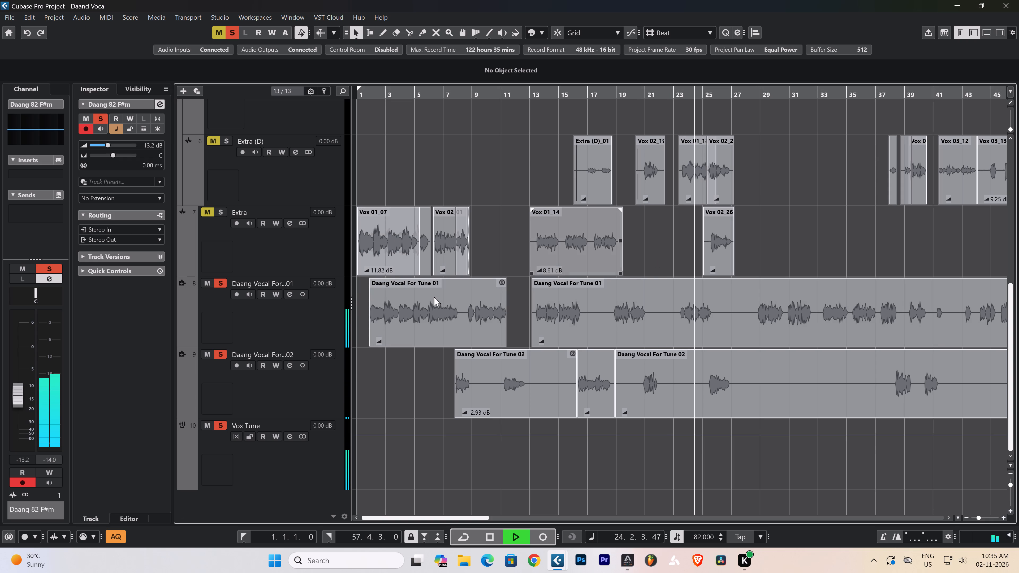
click(258, 468)
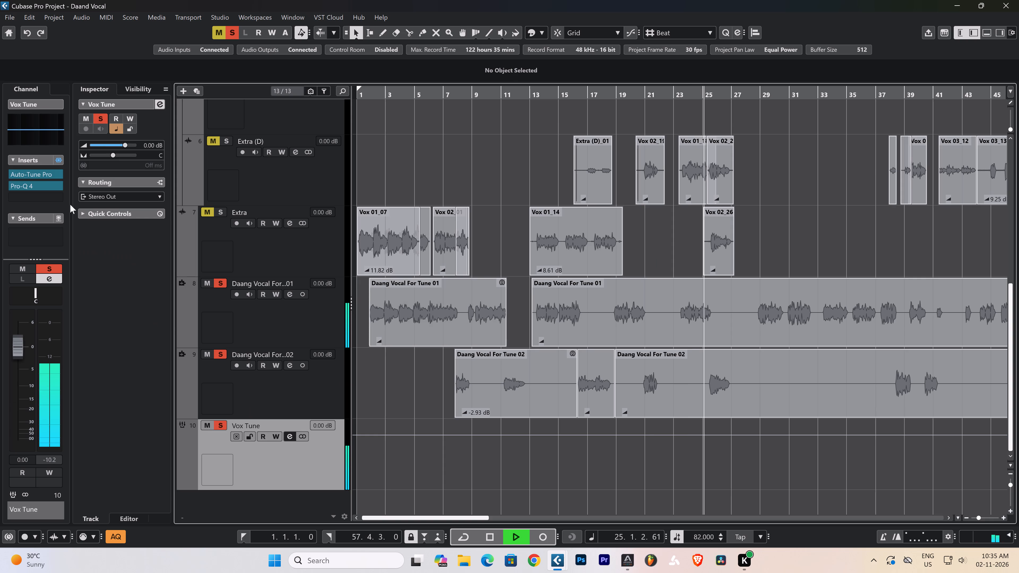
click(18, 174)
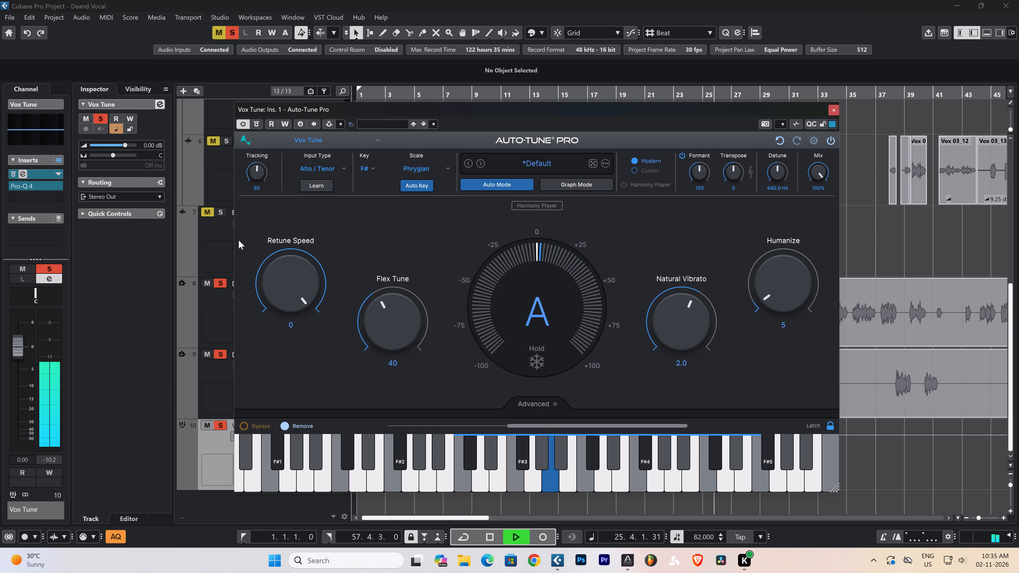
click(789, 302)
drag(789, 299, 789, 296)
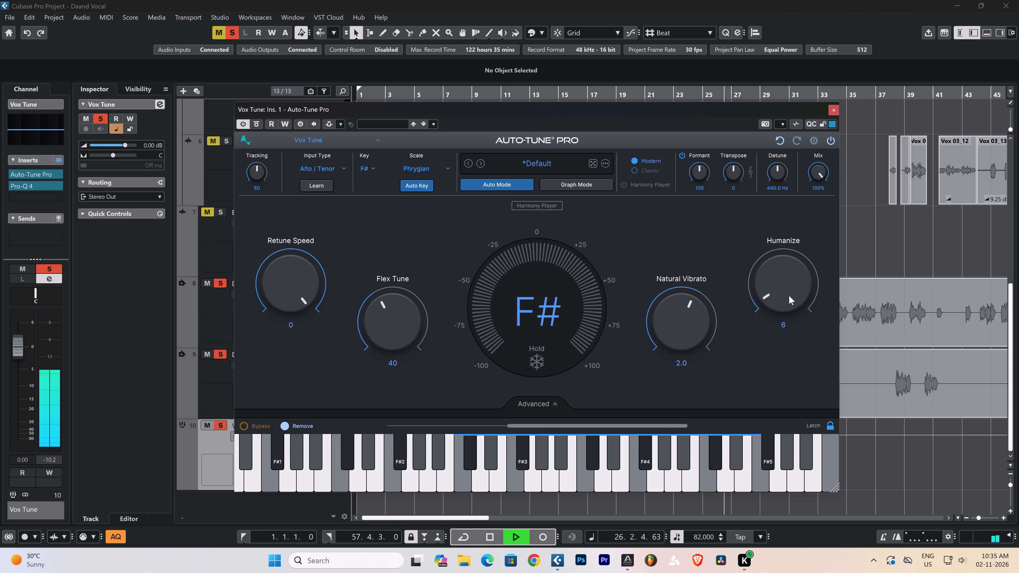
drag(789, 296, 787, 293)
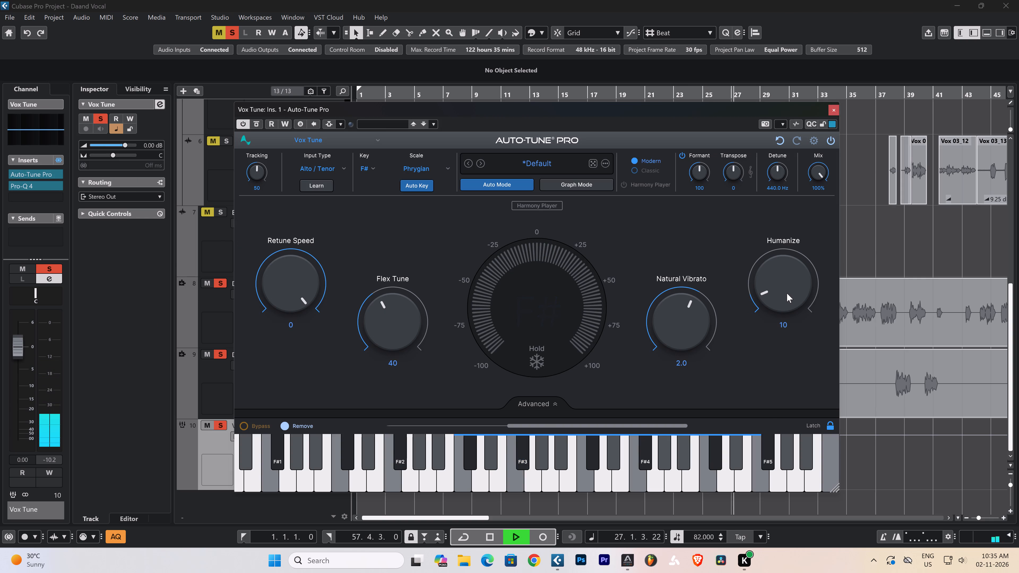
Set Auto-Tune Pro's Natural Vibrato to 1.0, close the plug-in, and save the project.
drag(663, 298, 663, 301)
click(663, 301)
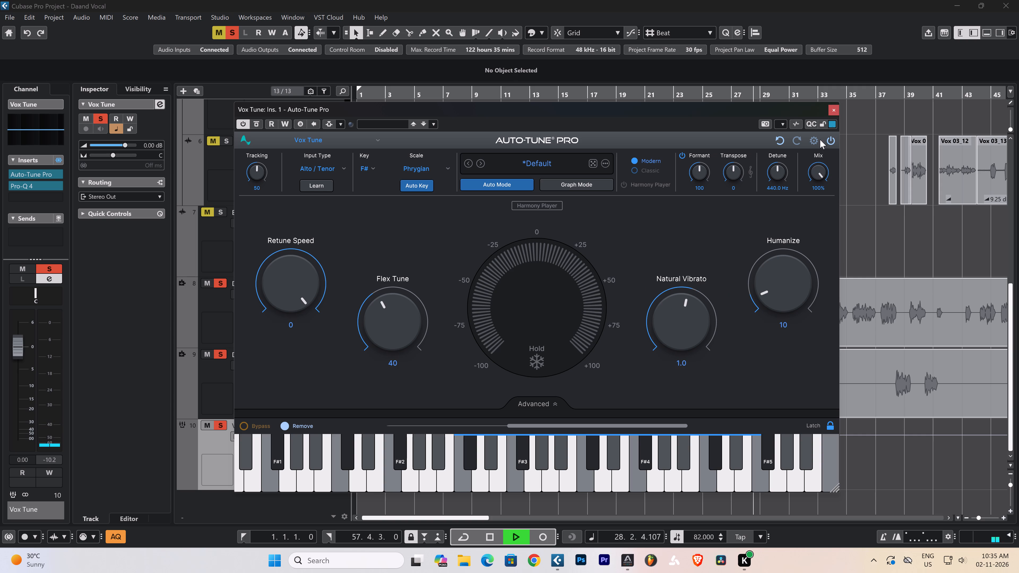
click(835, 107)
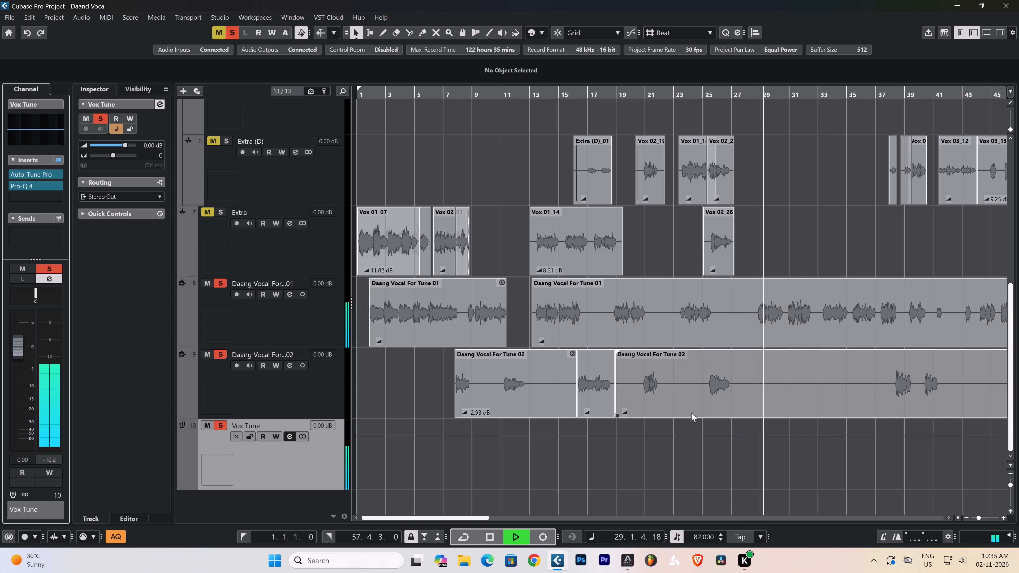
key(ctrl+s)
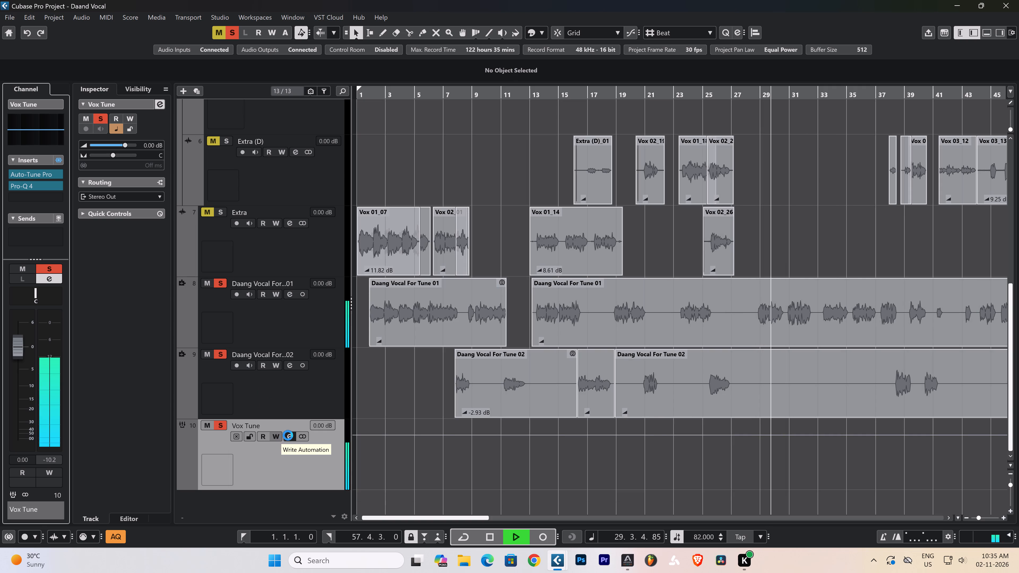
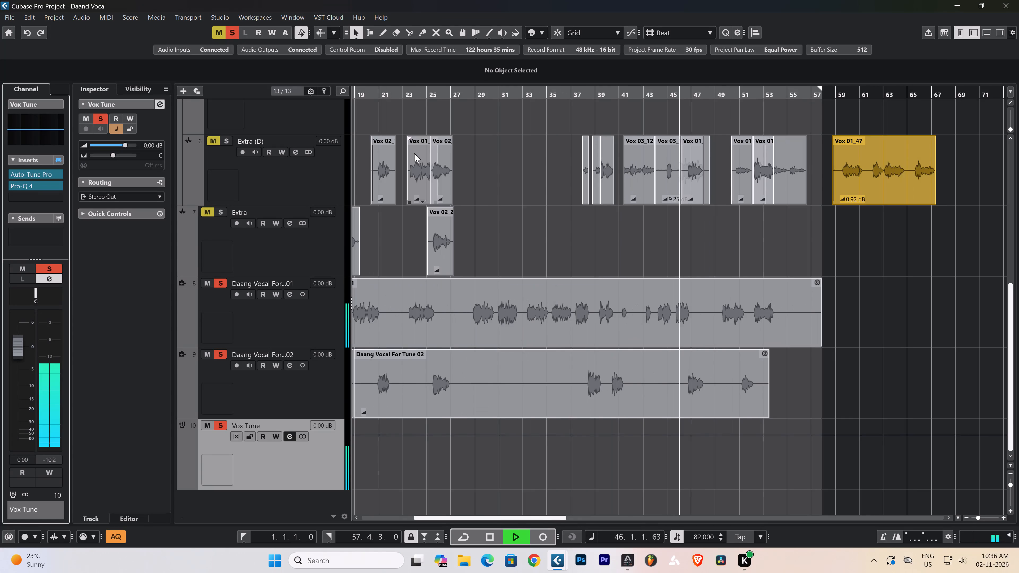
Continue playback from about bar 49 to check the tuned vocal near the end.
text(ghhhhhh)
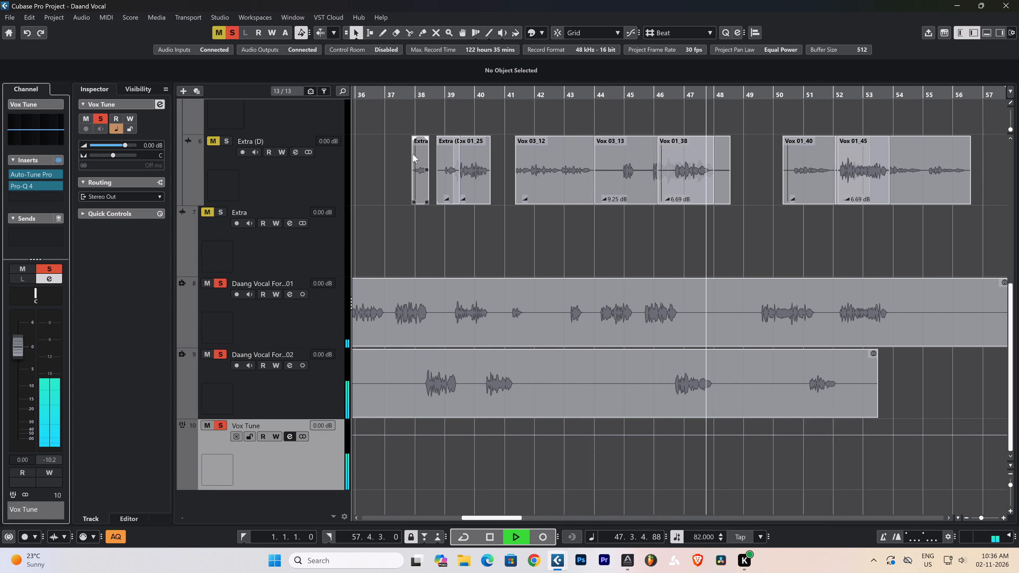
click(757, 97)
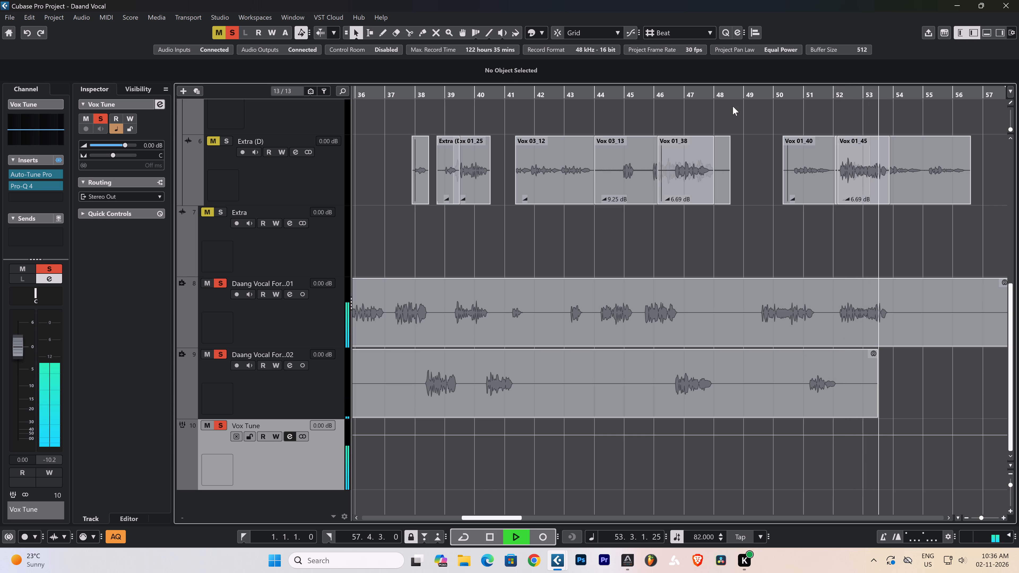
Play from the start of the project to check the opening phrases of Daang Vocal For Tune 01.
text(gggg)
key(g)
key(g)
key(g)
key(g)
key(g)
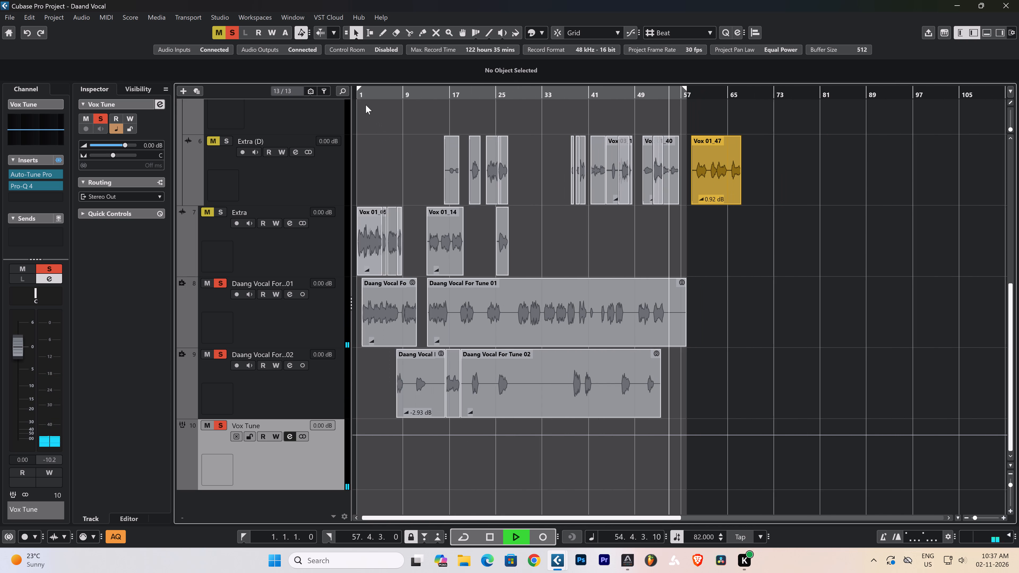
click(362, 92)
key(h)
key(h)
key(h)
key(h)
key(h)
key(h)
key(h)
key(h)
key(h)
key(h)
key(h)
key(h)
key(h)
key(h)
key(h)
key(h)
key(h)
key(h)
key(h)
key(h)
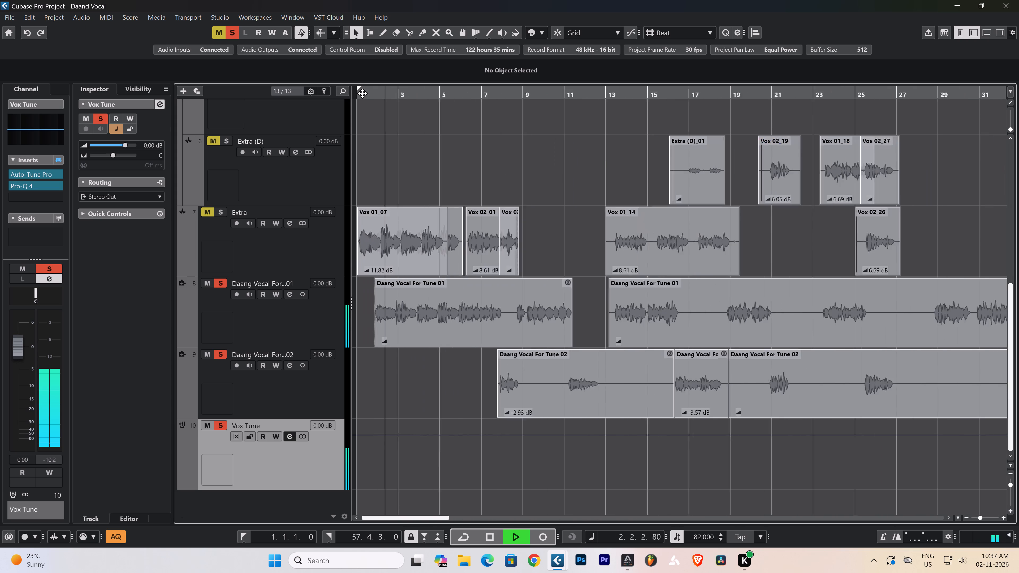
key(g)
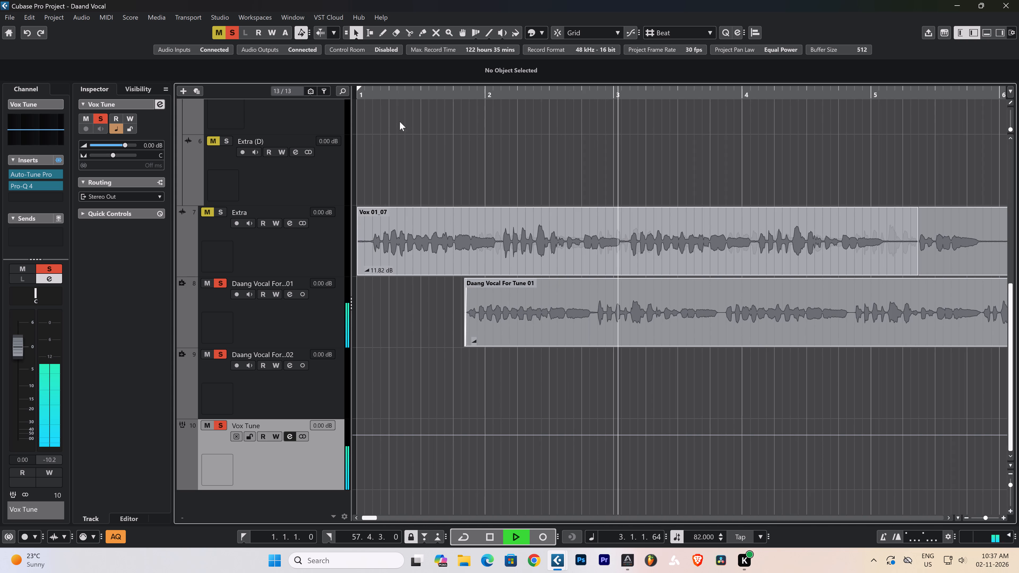
key(g)
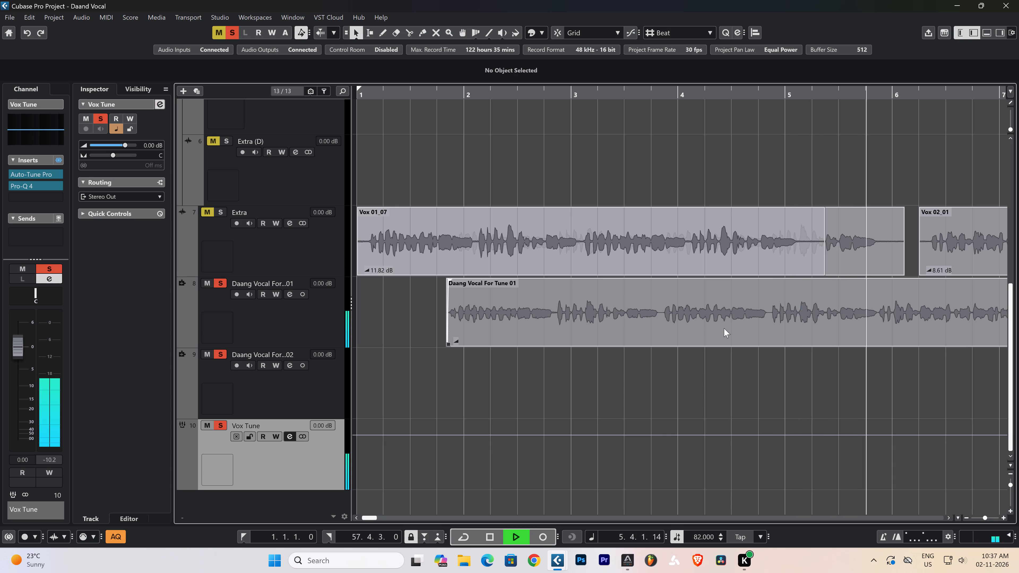
Turn on snap and split the first Daang Vocal For Tune 01 event at bar 5 and at 2.4.1.
key(space)
right_drag(730, 326, 779, 326)
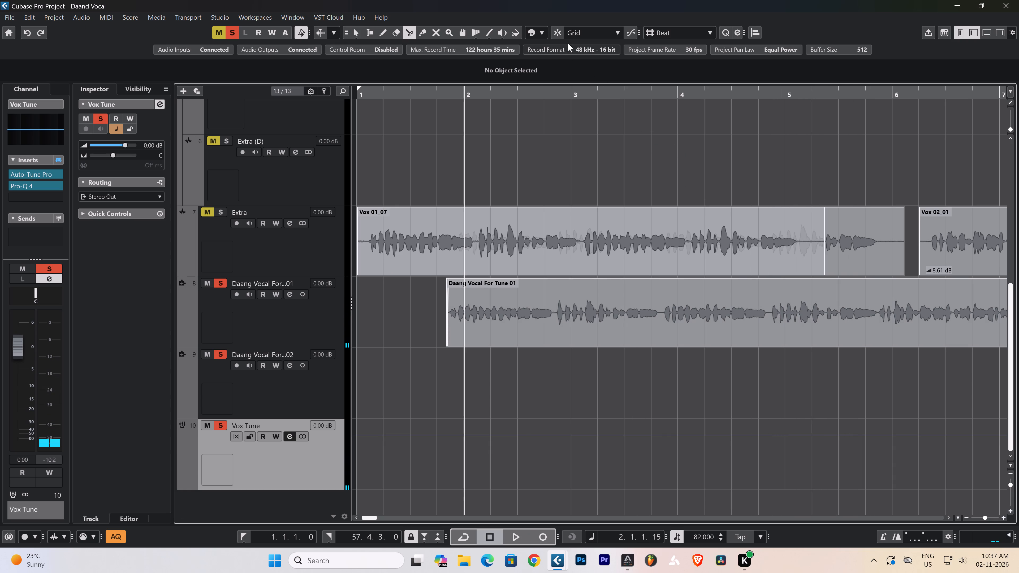
click(561, 36)
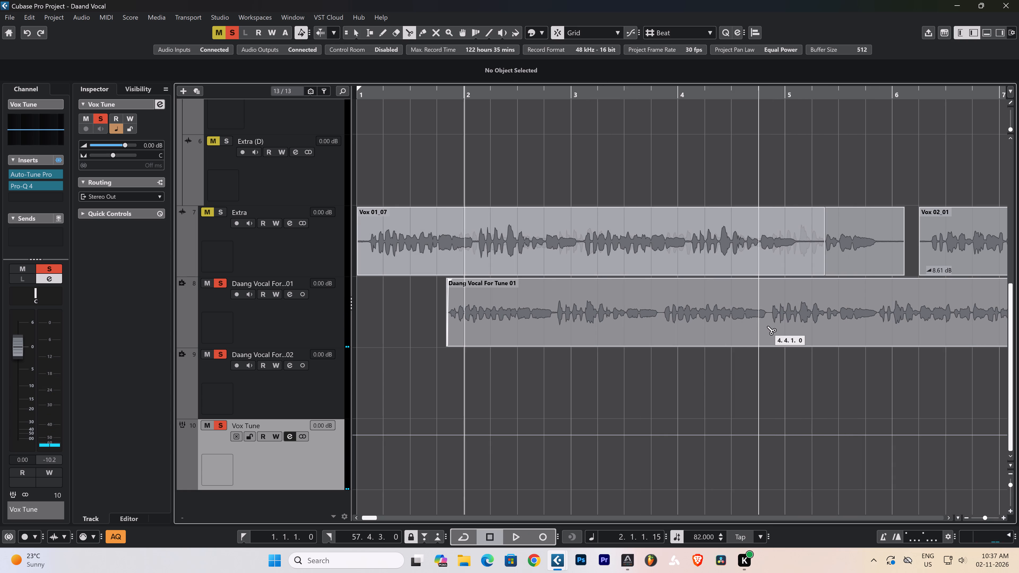
click(778, 321)
key(space)
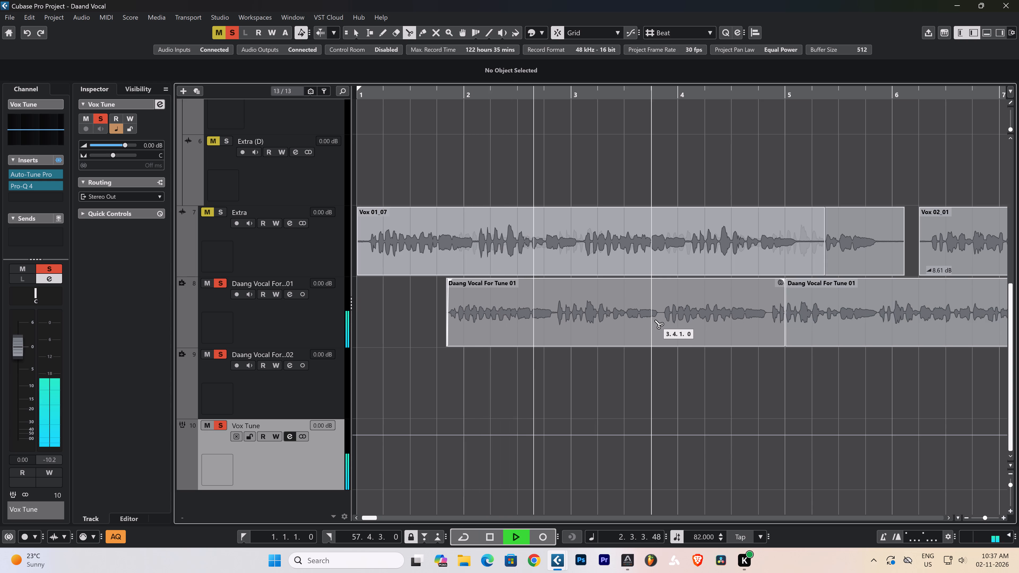
click(556, 316)
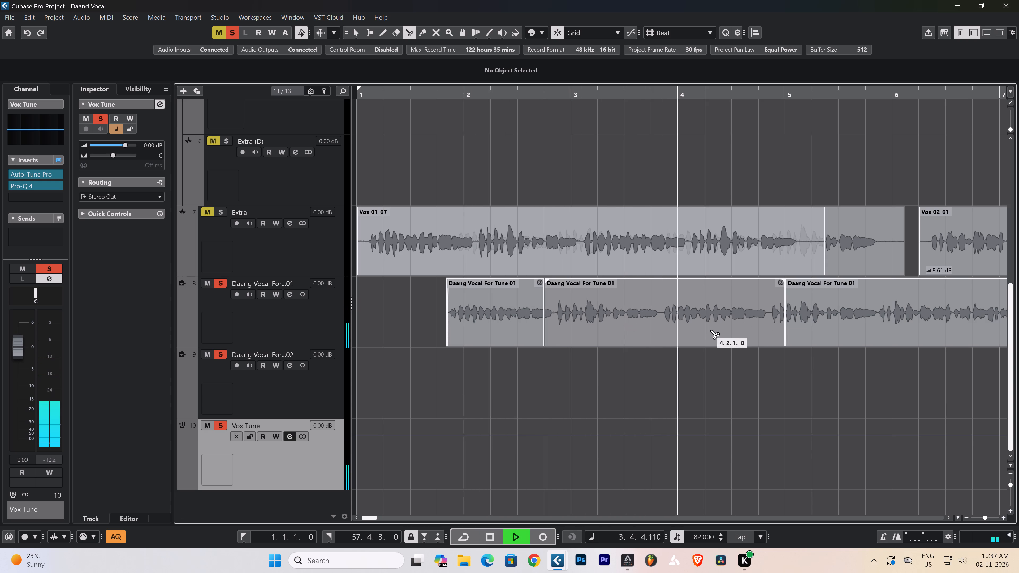
Shift the bar 5 cut to 4.4.1 by trimming the middle event's end and extending the following event's start.
right_click(771, 364)
click(772, 364)
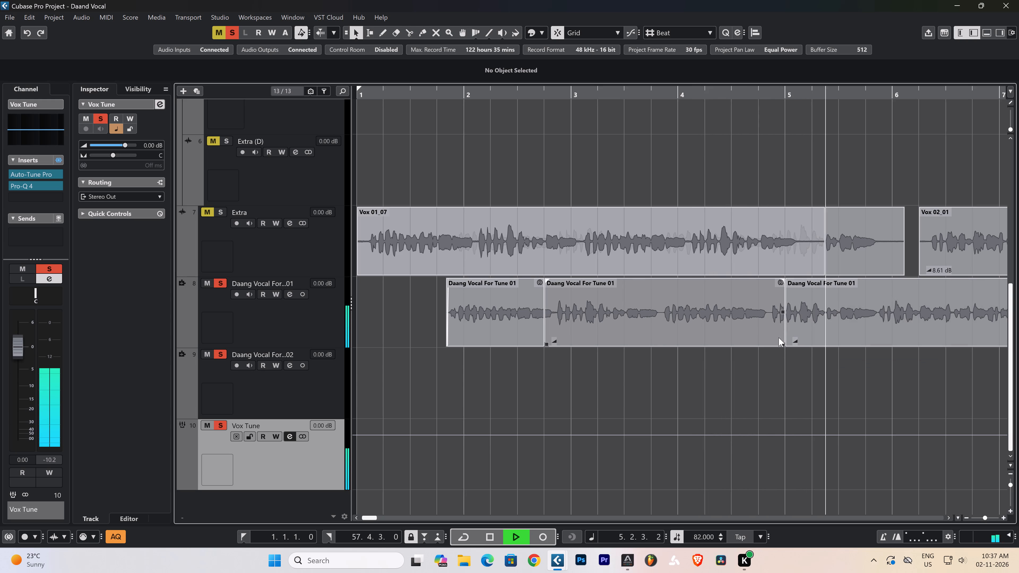
drag(782, 345, 762, 345)
key(space)
key(space)
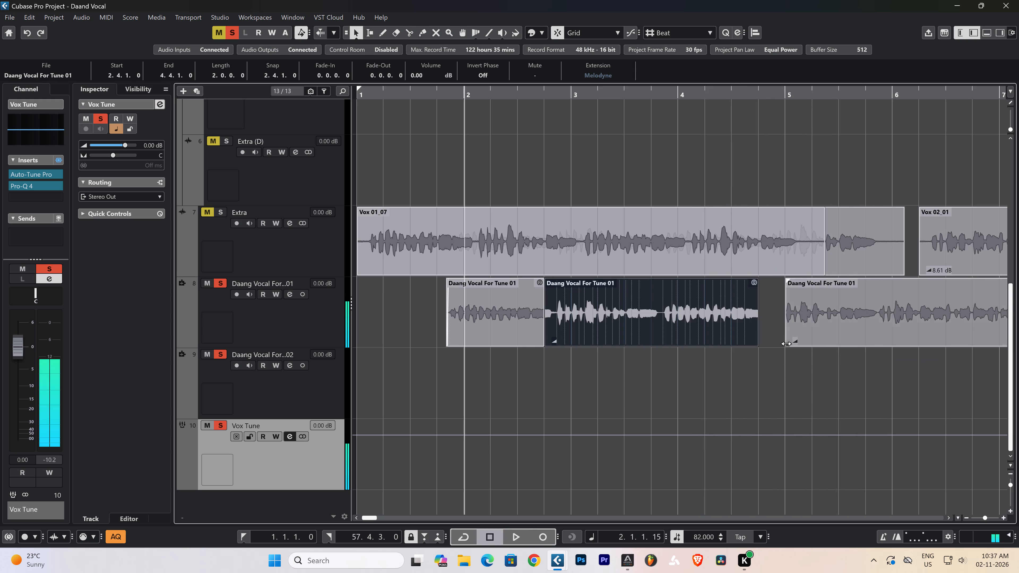
drag(787, 344, 769, 343)
Set the grid type to Use Quantize and split the event starting at 4.4.1 at 5.4.3 and 4.4.3.
right_drag(794, 341, 849, 341)
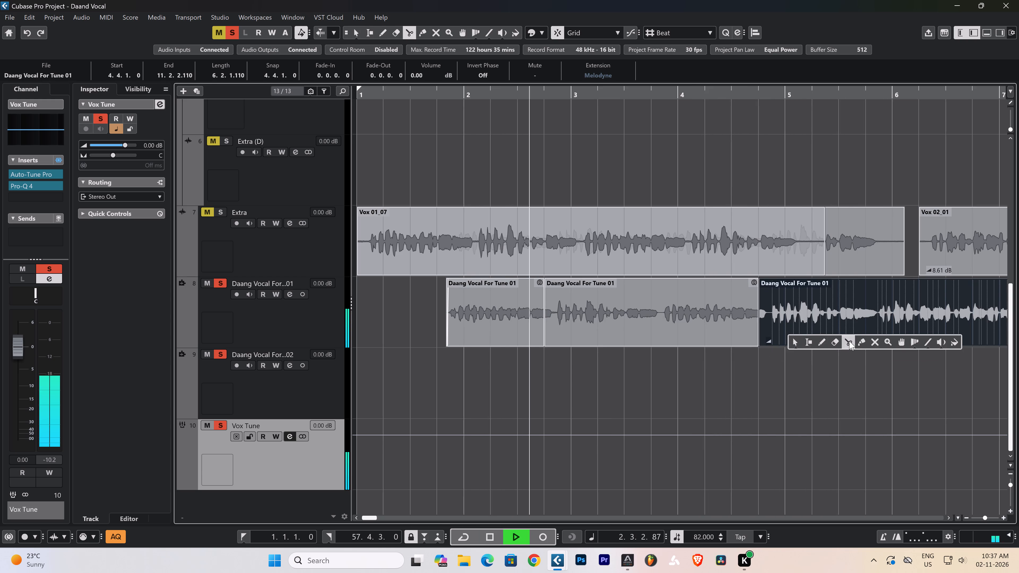
right_drag(849, 341, 851, 342)
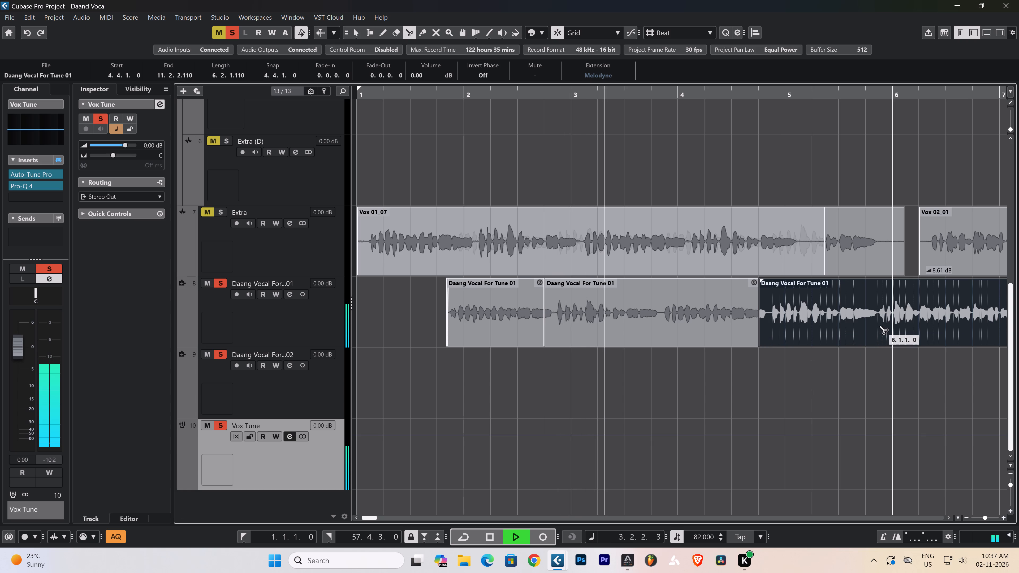
click(668, 34)
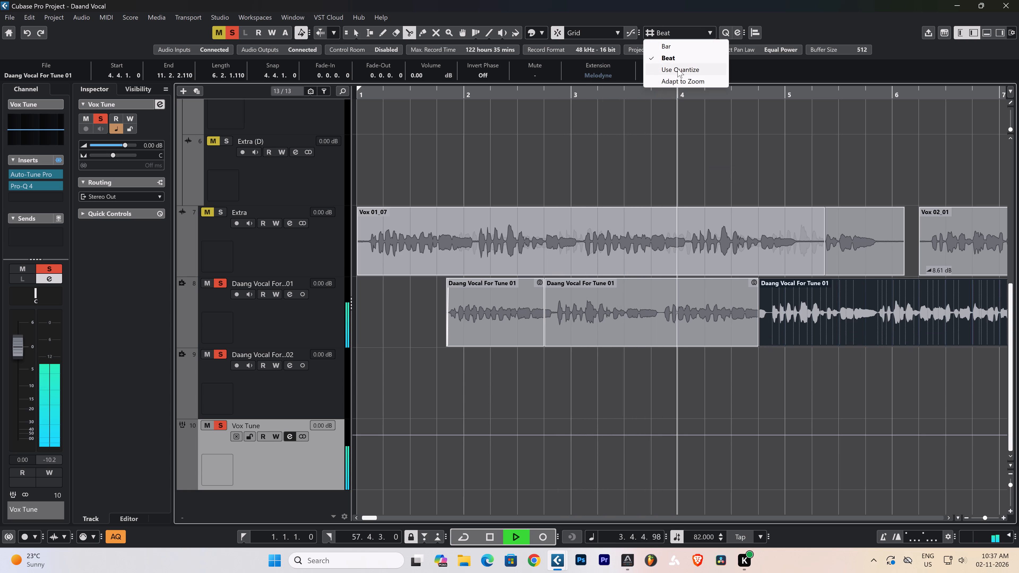
click(677, 68)
click(878, 323)
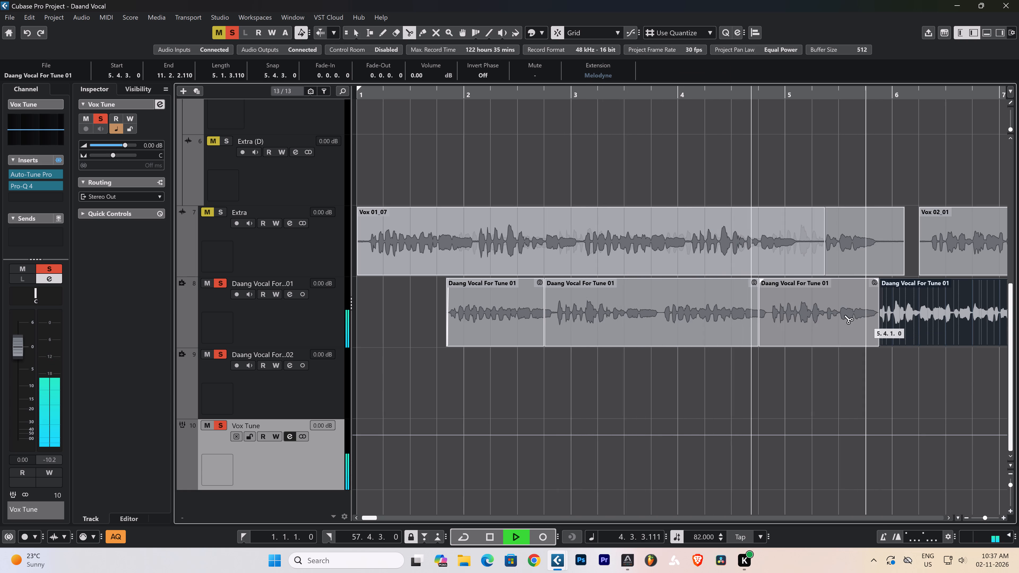
double_click(772, 319)
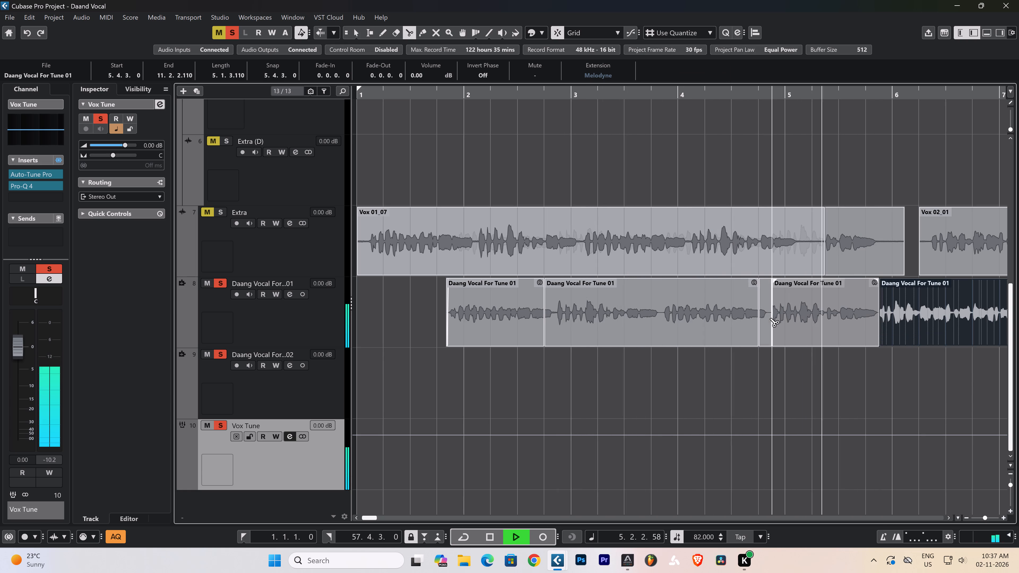
Delete the short piece between 4.4.1 and 4.4.3, and extend the preceding event's end to 4.4.3.
right_click(767, 317)
click(767, 317)
key(BackSpace)
key(space)
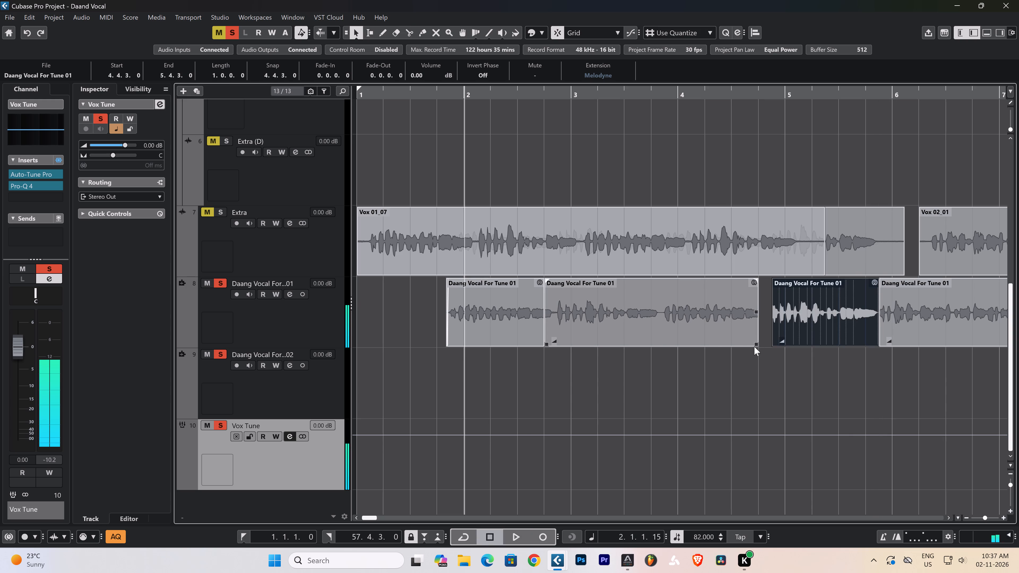
key(space)
drag(756, 344, 766, 346)
drag(766, 346, 769, 347)
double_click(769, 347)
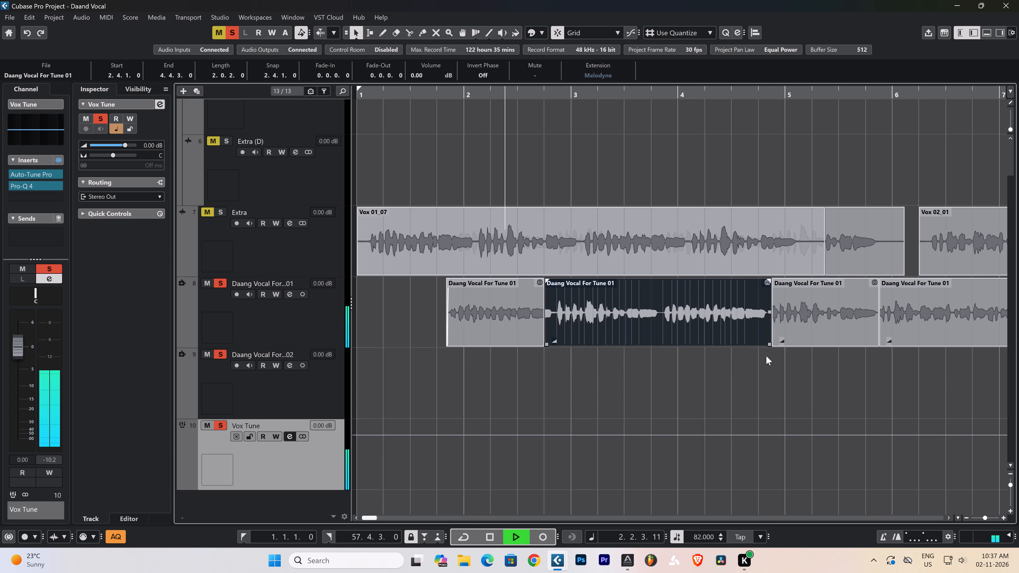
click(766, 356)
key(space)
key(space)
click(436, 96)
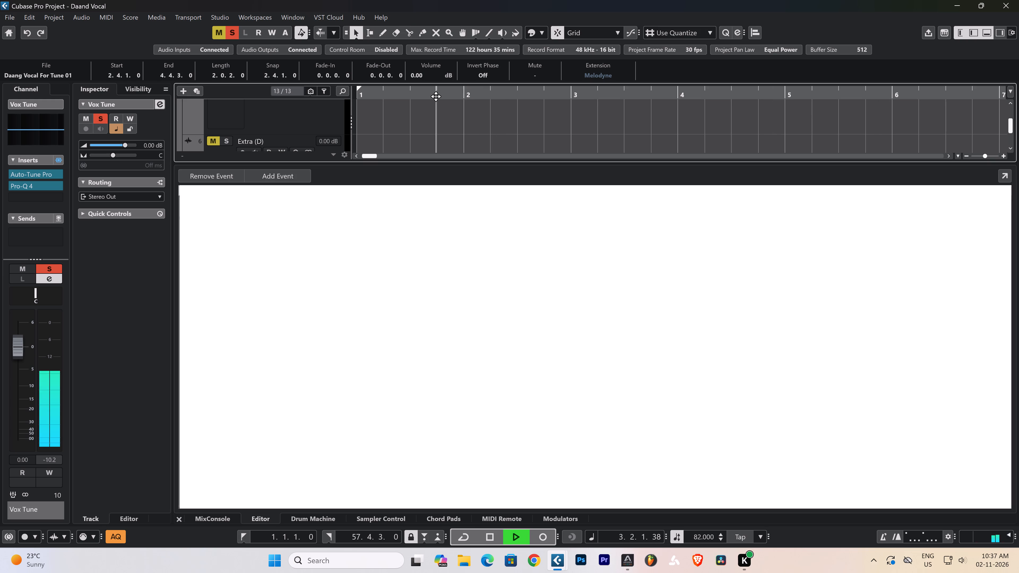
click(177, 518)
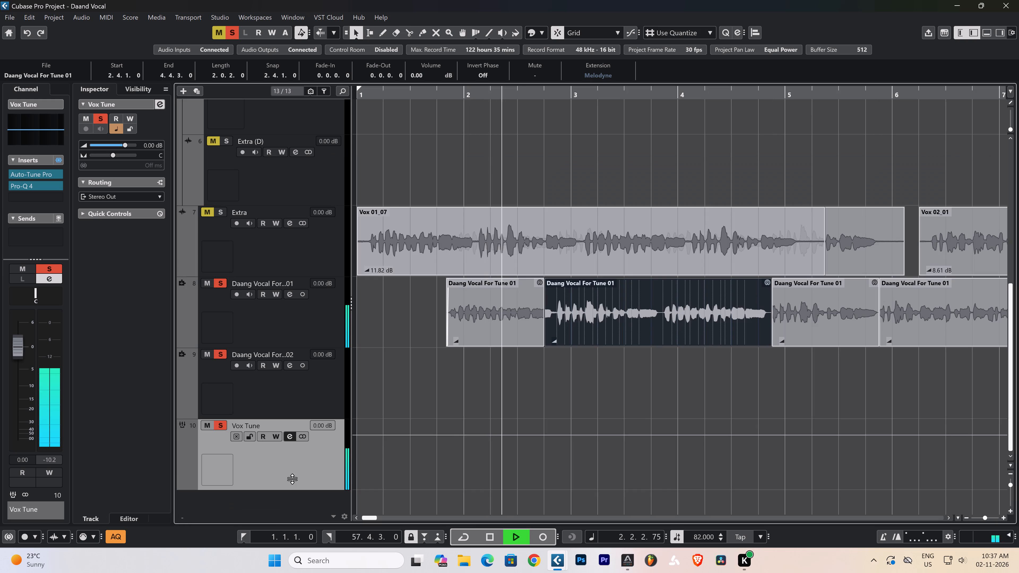
Shift the cut at 2.4.1 to 2.4.3 by trimming the middle event's start and extending the first event's end.
click(578, 401)
key(space)
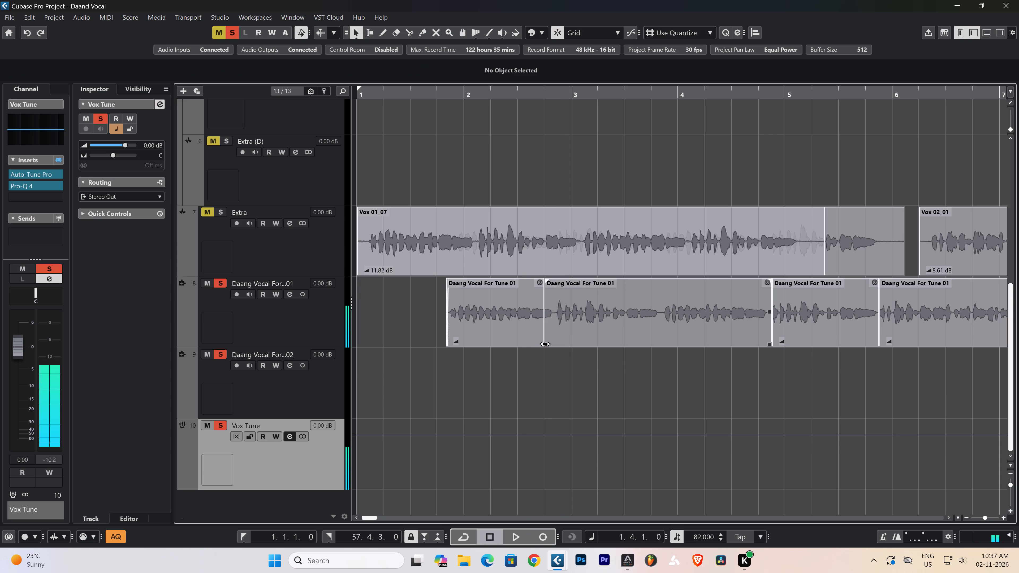
drag(545, 344, 559, 347)
drag(543, 343, 546, 342)
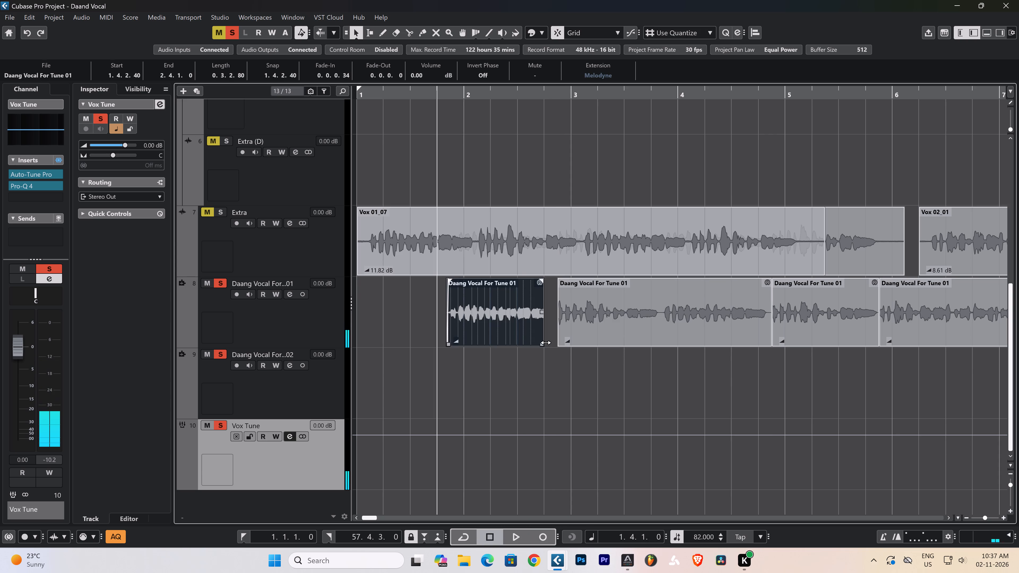
drag(546, 342, 557, 343)
click(558, 343)
click(555, 343)
click(554, 343)
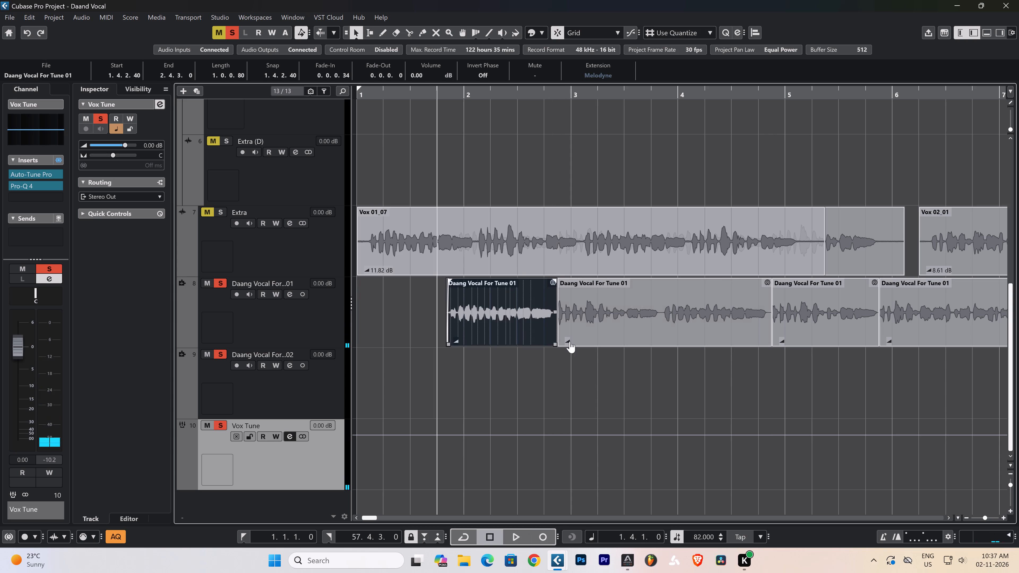
Delete the event spanning 2.4.3 to 4.4.3, move the one-bar event at 4.4.3 to 2.4.3, and play the result.
key(space)
click(734, 338)
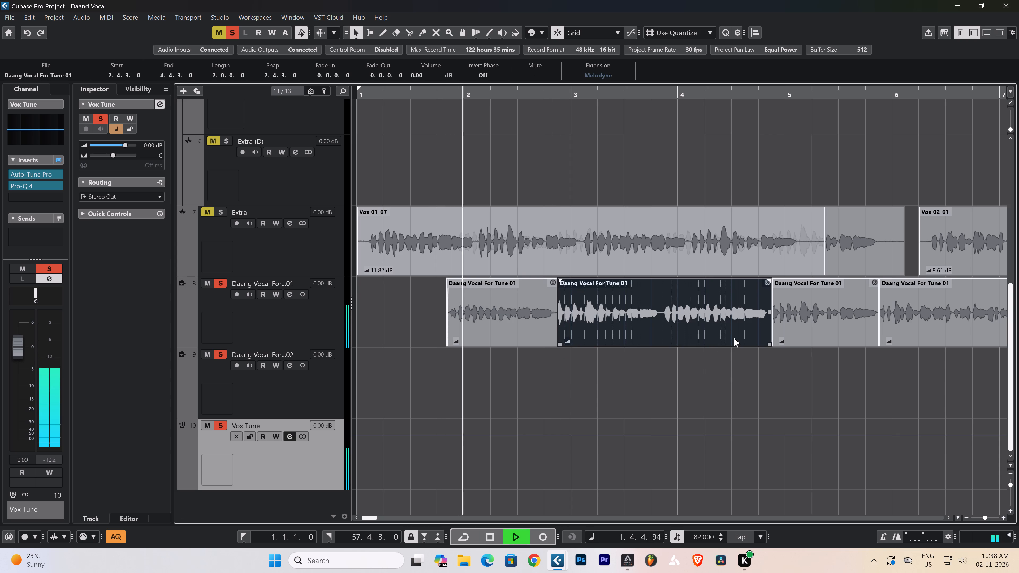
key(BackSpace)
key(space)
drag(806, 323, 591, 336)
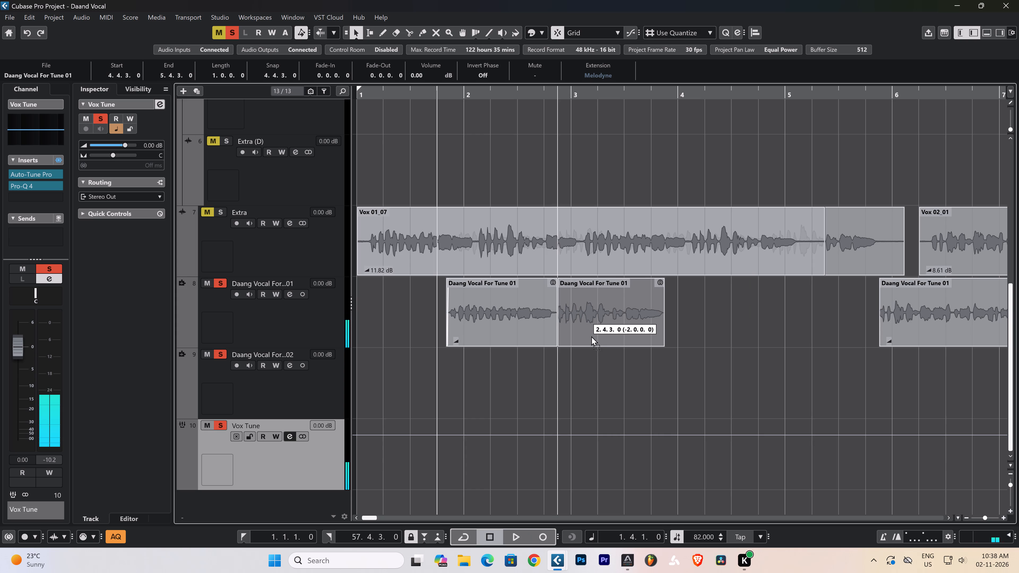
drag(591, 336, 592, 335)
key(space)
click(674, 361)
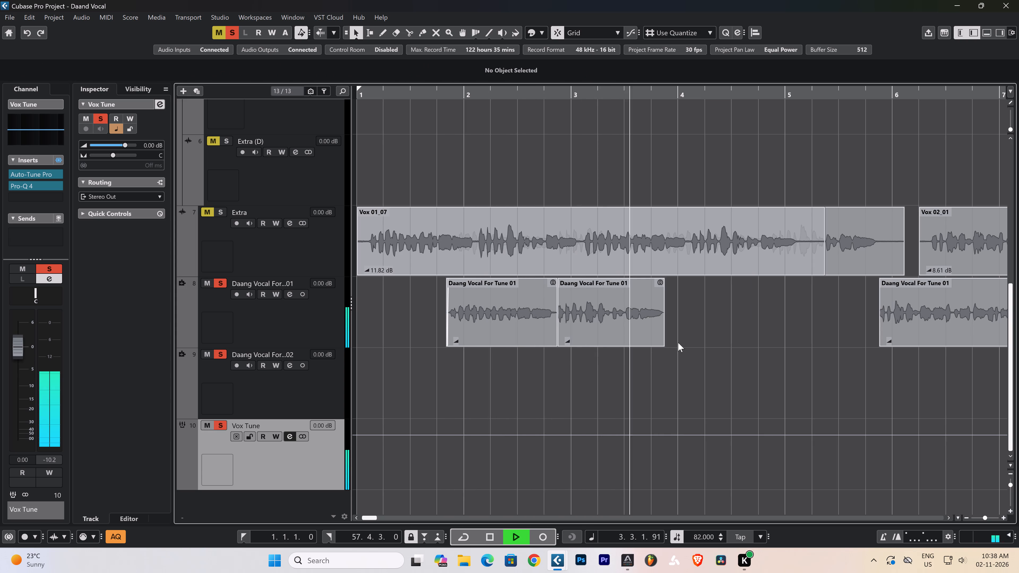
With snap off, extend the start of the event at 5.4.3 back to 5.4.2.91, play it, and save the project.
click(878, 92)
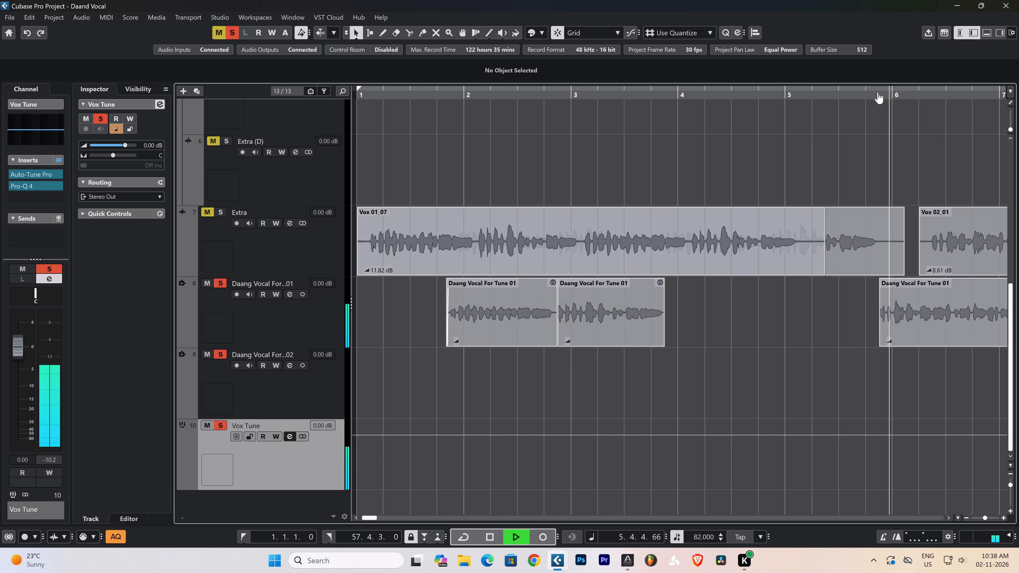
ctrl+scroll(878, 93, up, 3)
key(space)
drag(881, 344, 844, 344)
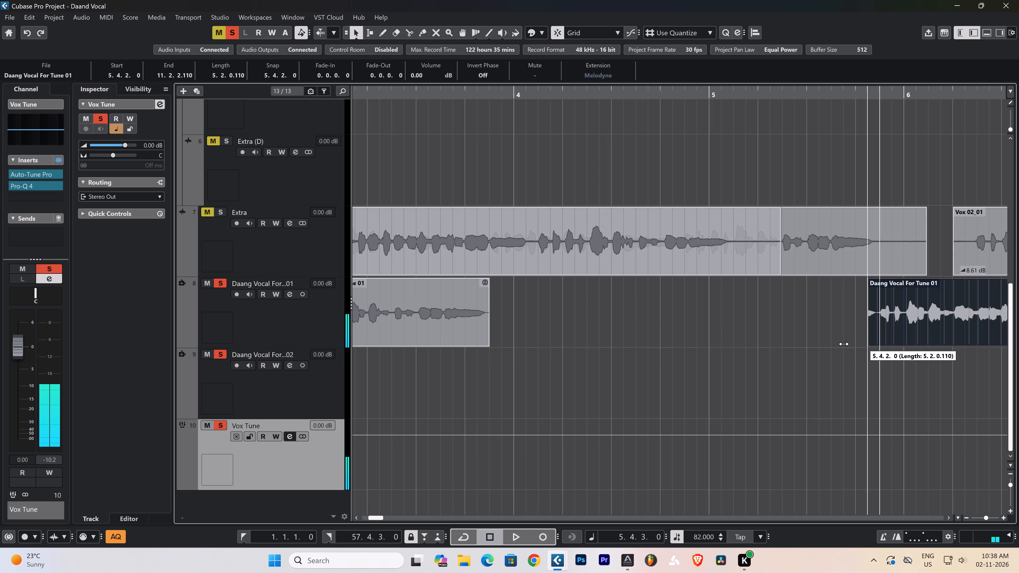
drag(844, 344, 876, 337)
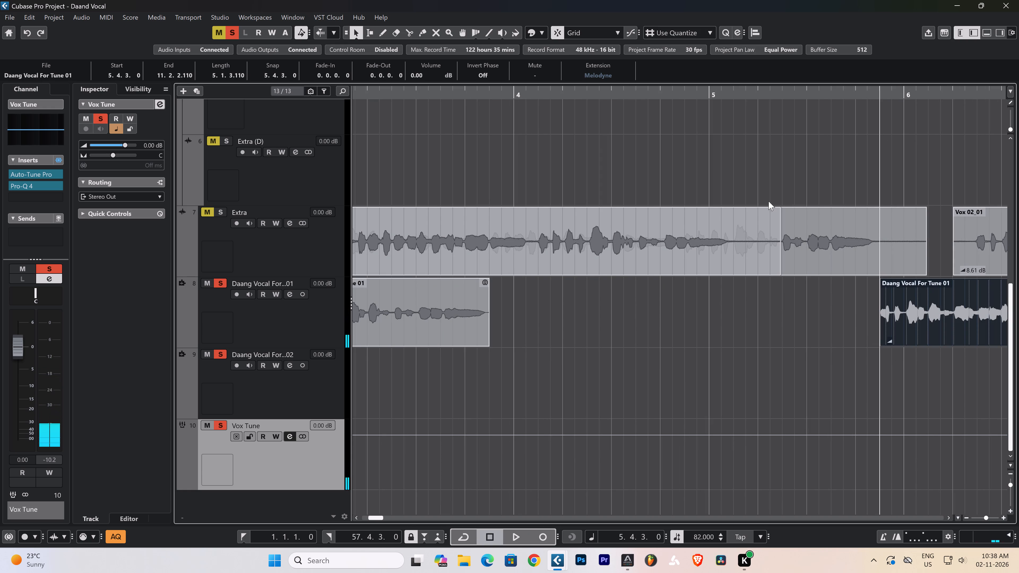
click(559, 34)
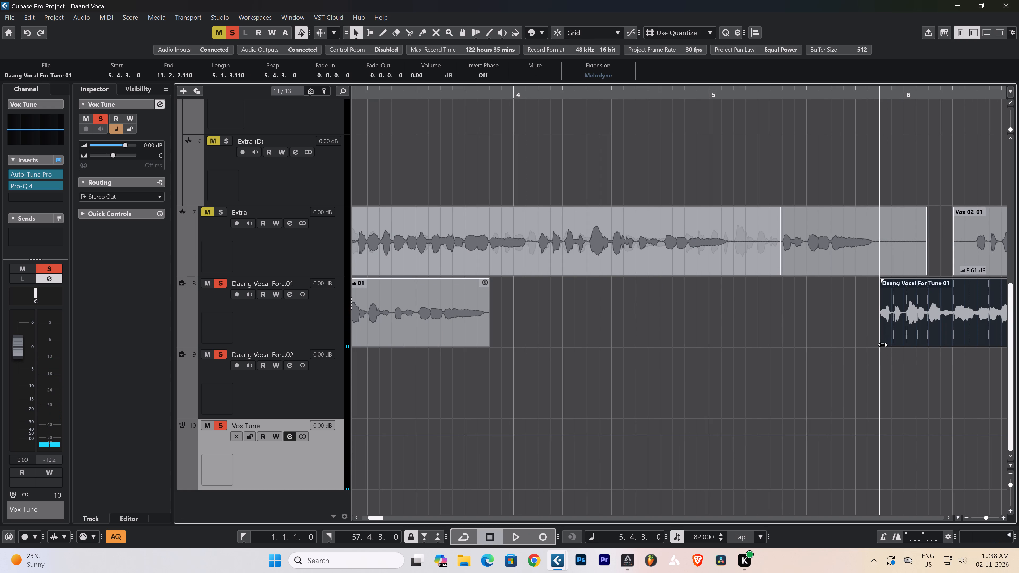
drag(883, 345, 880, 345)
click(880, 279)
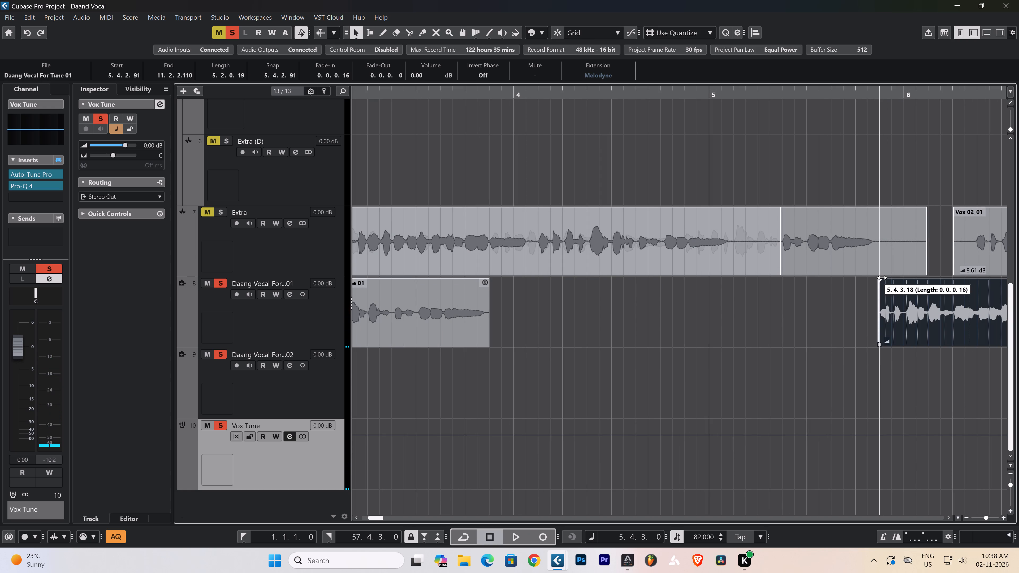
key(space)
click(785, 314)
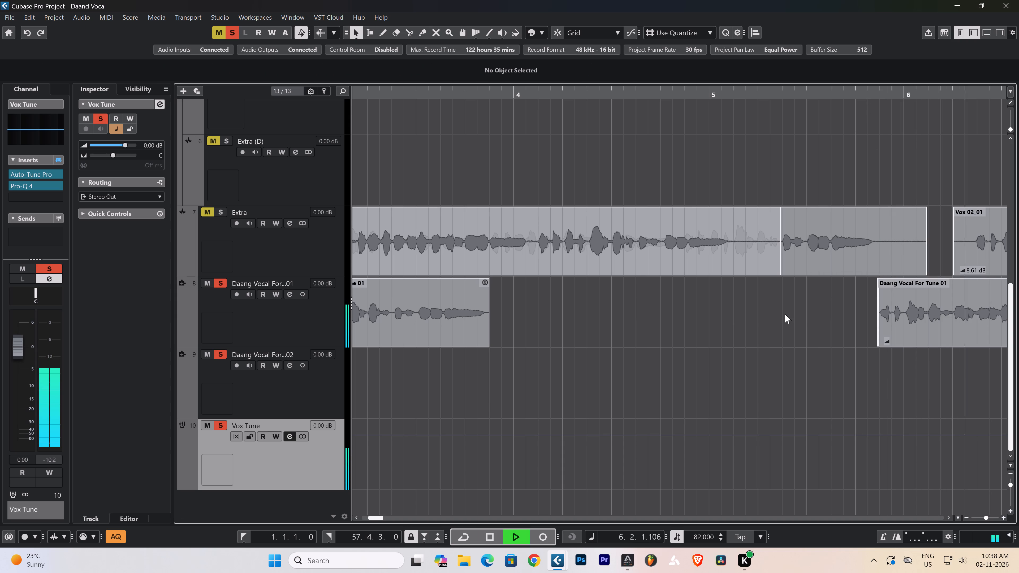
text(ggg)
key(g)
key(g)
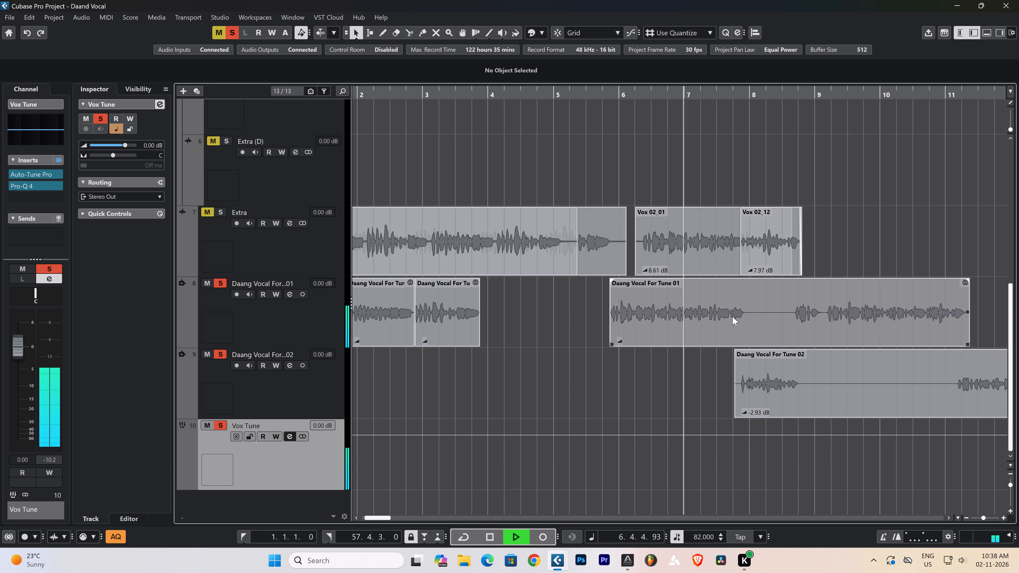
key(ctrl+s)
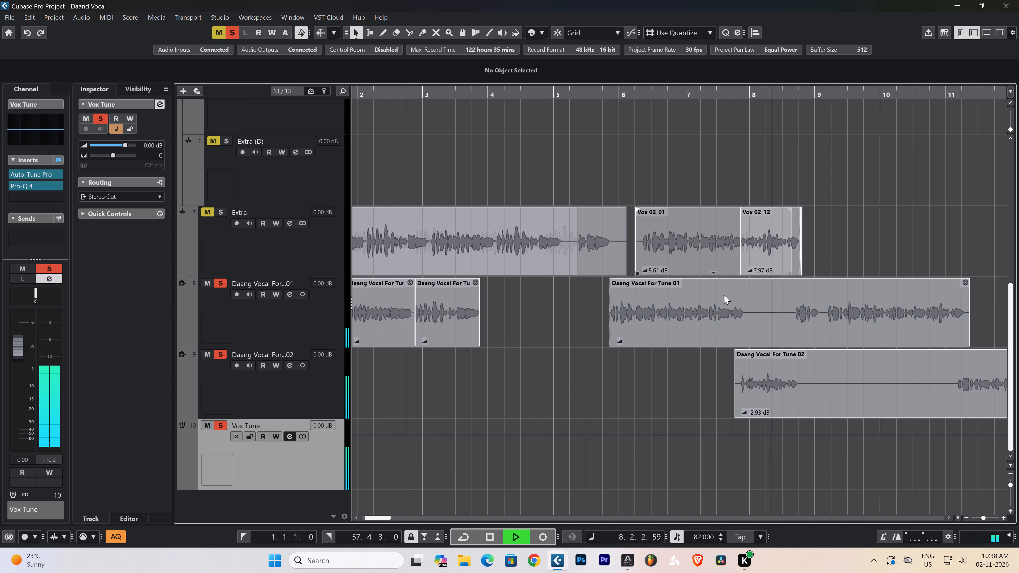
Replay the vocal from the start of the event at 5.4.2.91 and save the project.
key(space)
click(609, 97)
key(space)
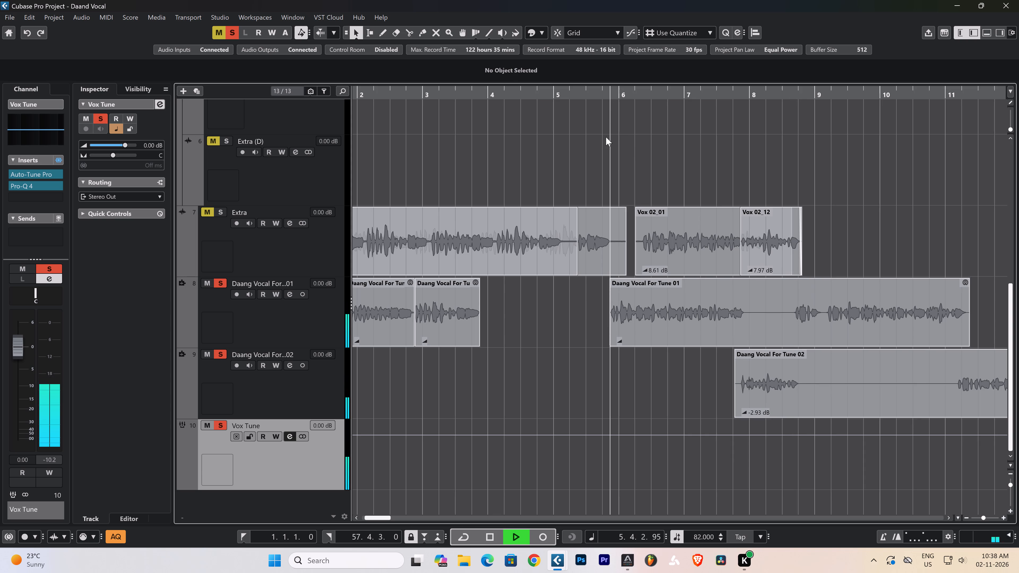
key(ctrl+s)
key(space)
Open the Daang Vocal For Tune 01 event starting at 5.4.2.91 in the Melodyne editor and play it from its start.
click(656, 337)
click(656, 337)
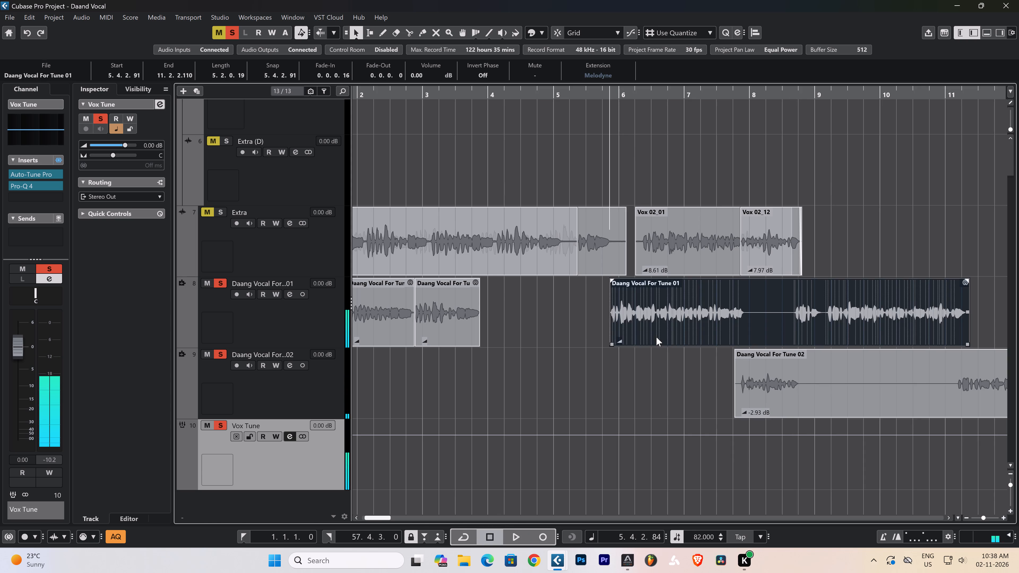
key(space)
key(space)
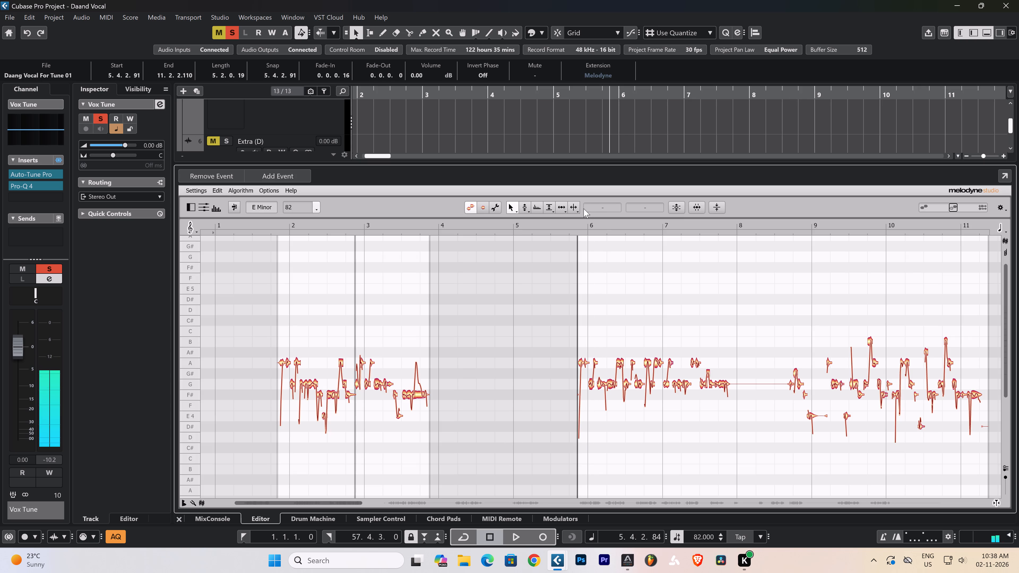
drag(641, 225, 652, 313)
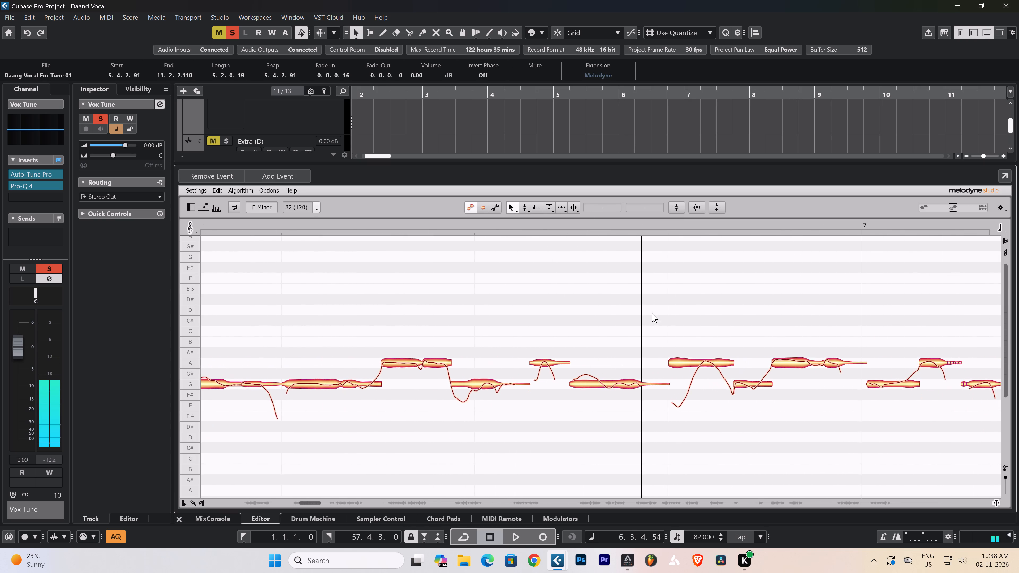
drag(652, 313, 650, 298)
key(space)
key(space)
click(262, 223)
key(space)
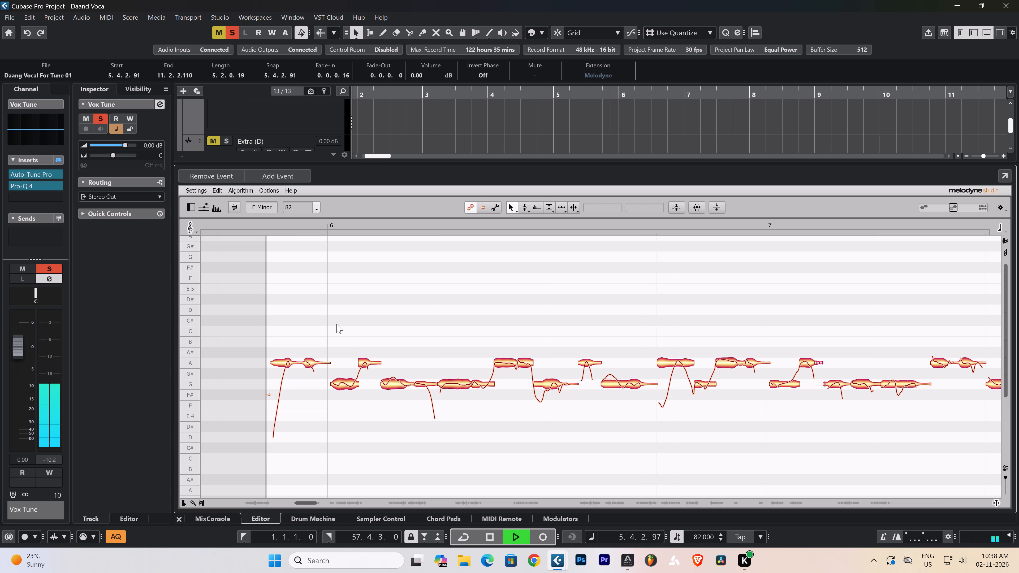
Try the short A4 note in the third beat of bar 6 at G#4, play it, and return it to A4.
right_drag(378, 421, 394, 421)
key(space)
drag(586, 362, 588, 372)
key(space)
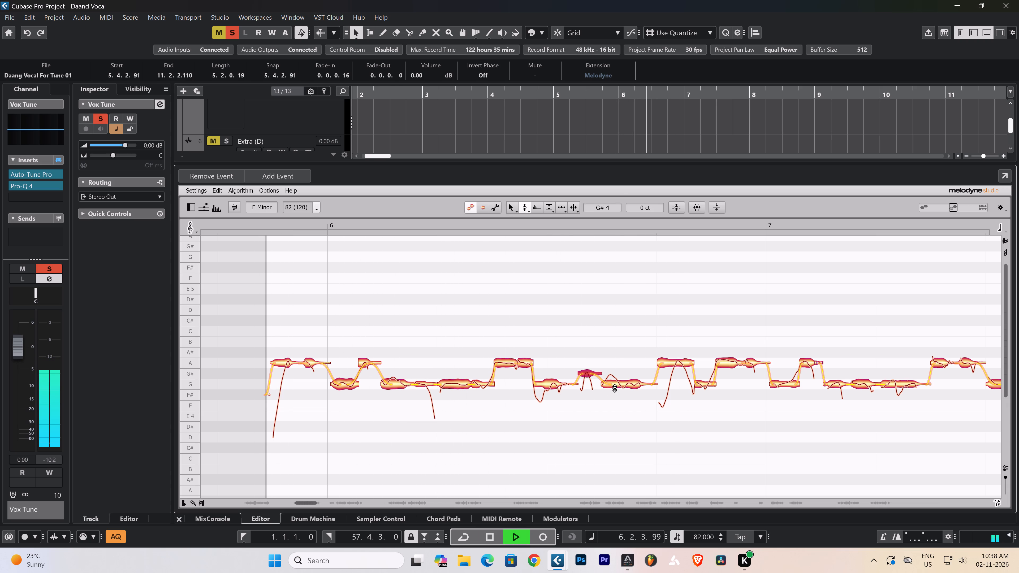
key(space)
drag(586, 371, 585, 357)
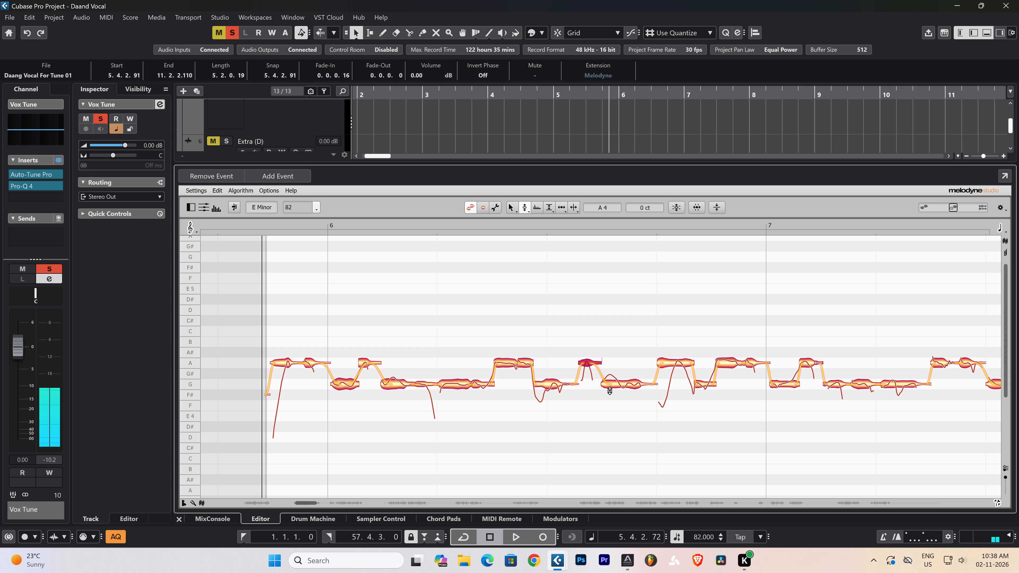
Split the G4 note in the third beat of bar 6 in two, snap its first piece to G#4, and play it.
drag(612, 384, 611, 381)
right_drag(611, 398, 660, 398)
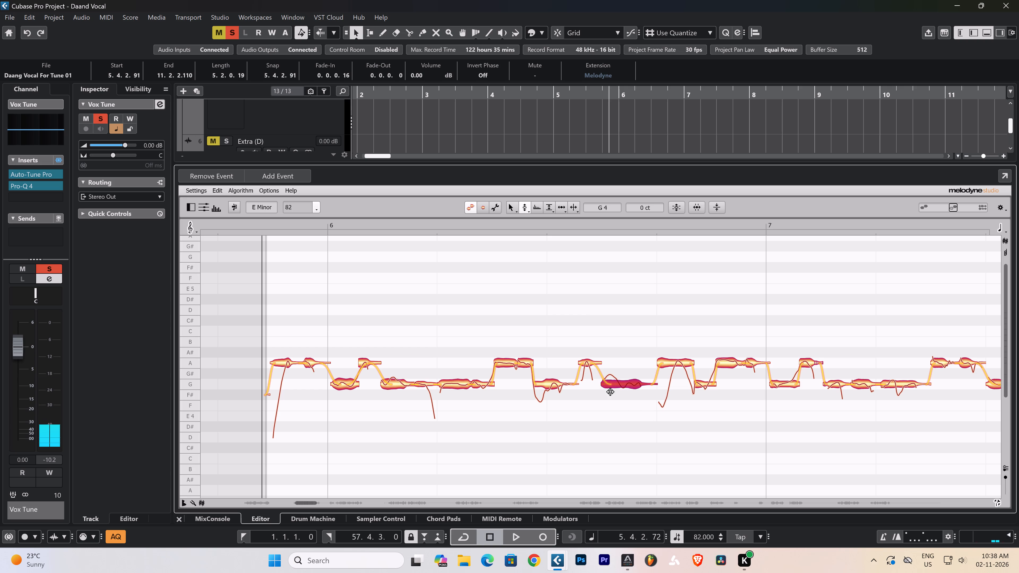
double_click(620, 387)
right_drag(617, 396, 574, 398)
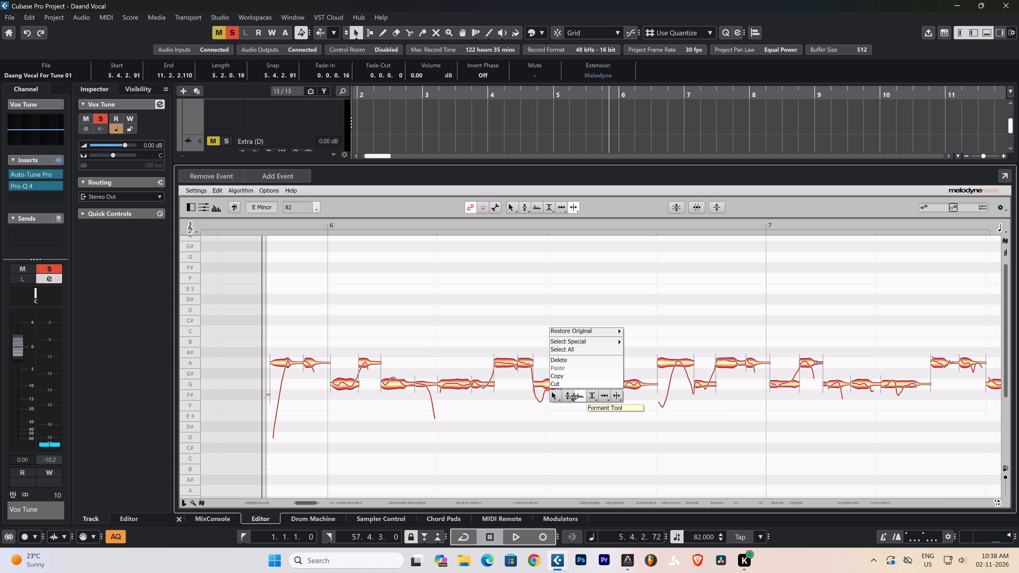
right_drag(574, 398, 570, 398)
double_click(607, 373)
key(space)
double_click(582, 361)
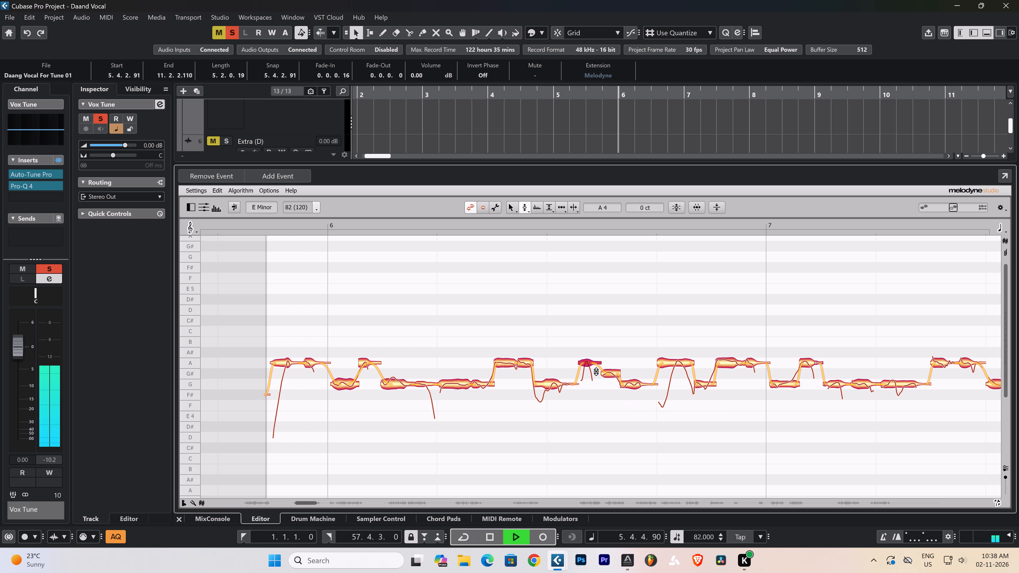
double_click(632, 384)
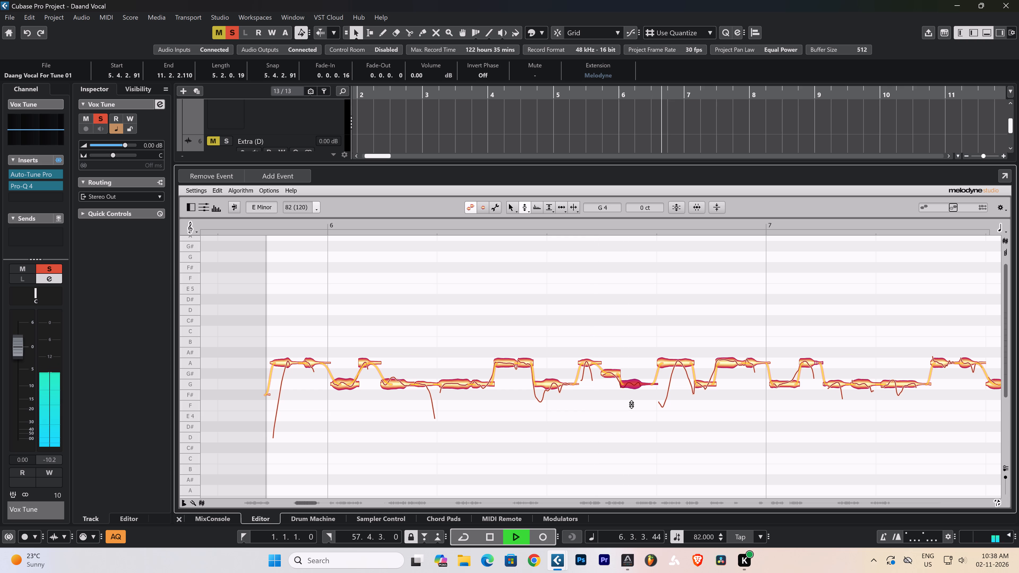
key(space)
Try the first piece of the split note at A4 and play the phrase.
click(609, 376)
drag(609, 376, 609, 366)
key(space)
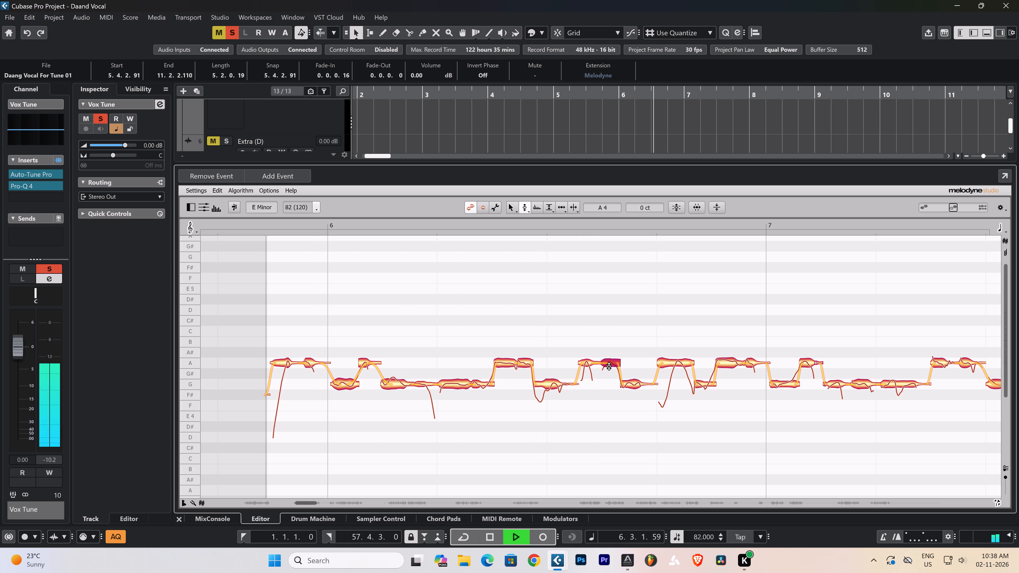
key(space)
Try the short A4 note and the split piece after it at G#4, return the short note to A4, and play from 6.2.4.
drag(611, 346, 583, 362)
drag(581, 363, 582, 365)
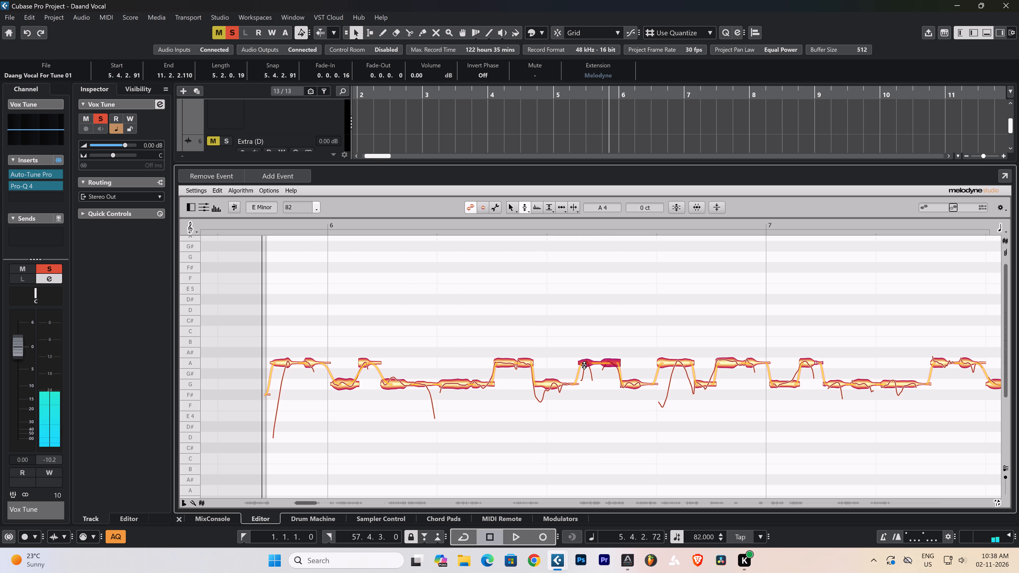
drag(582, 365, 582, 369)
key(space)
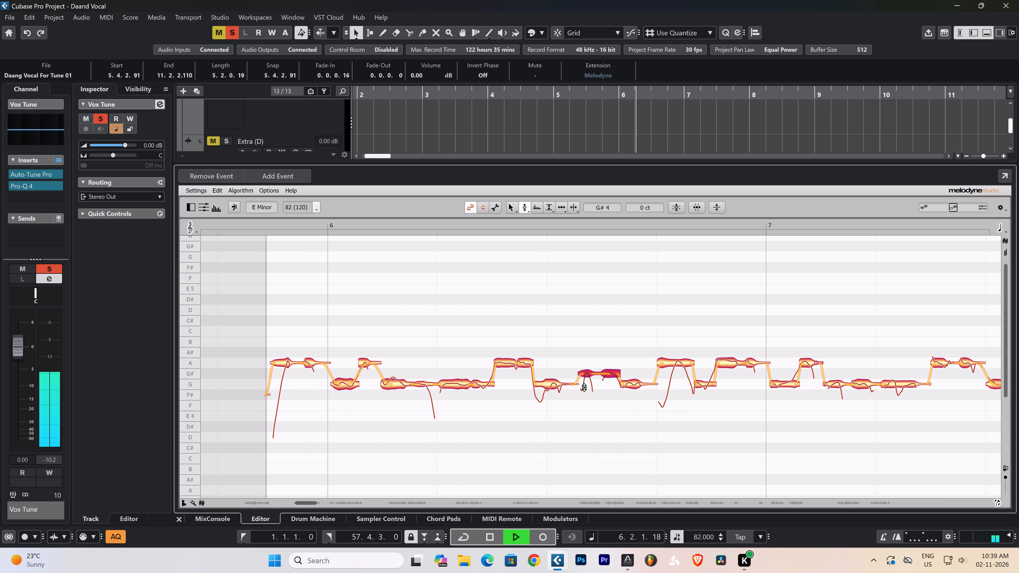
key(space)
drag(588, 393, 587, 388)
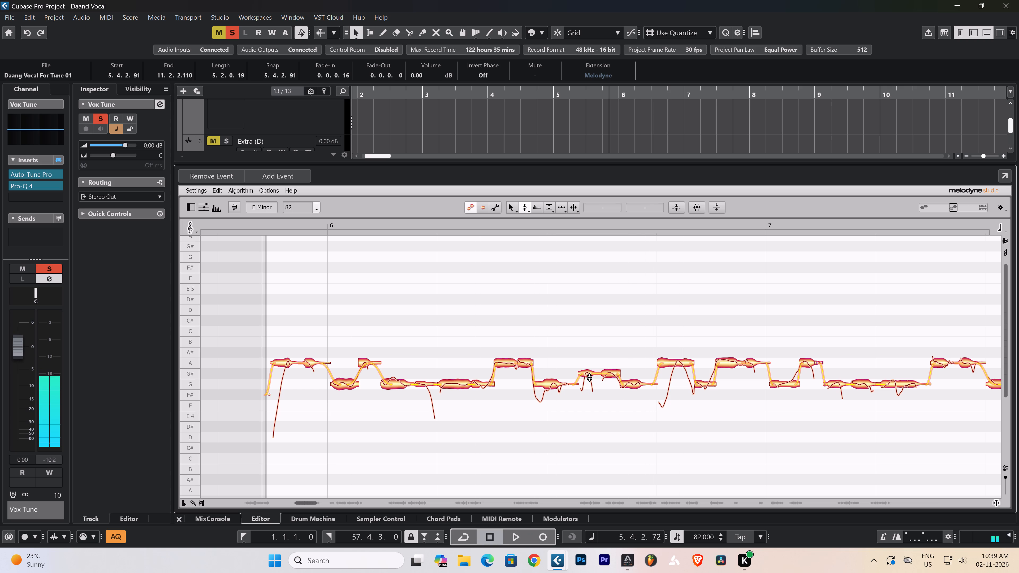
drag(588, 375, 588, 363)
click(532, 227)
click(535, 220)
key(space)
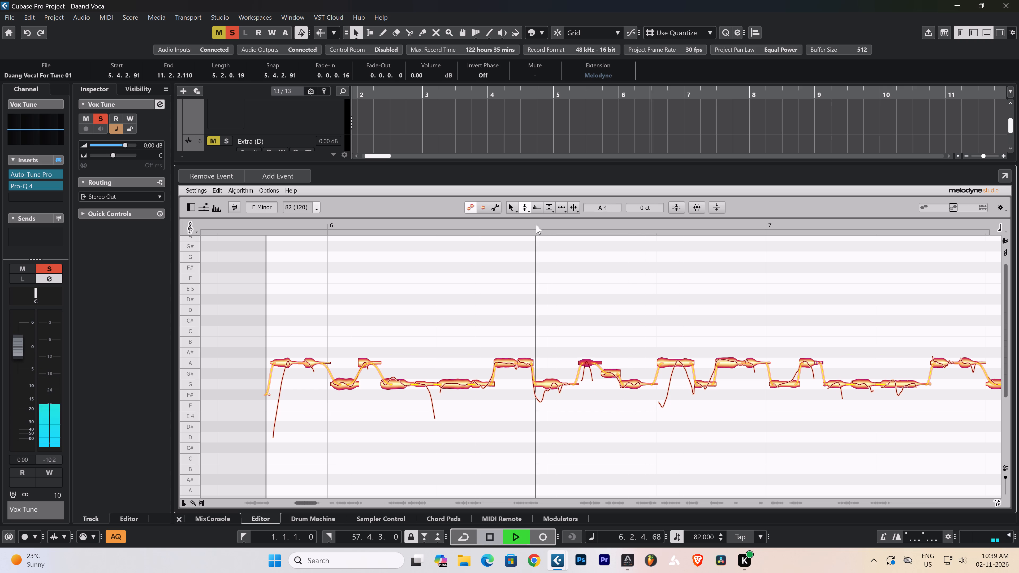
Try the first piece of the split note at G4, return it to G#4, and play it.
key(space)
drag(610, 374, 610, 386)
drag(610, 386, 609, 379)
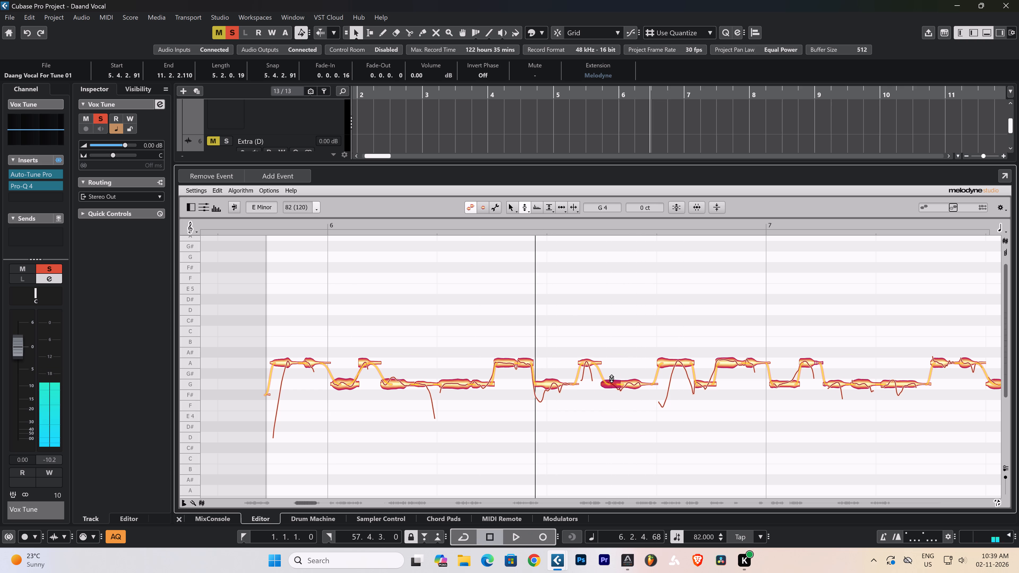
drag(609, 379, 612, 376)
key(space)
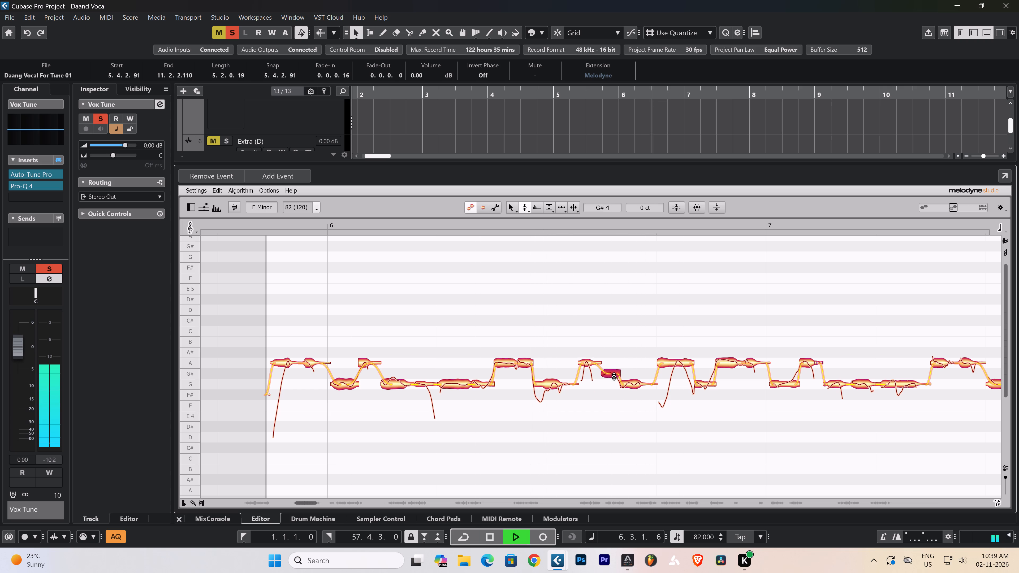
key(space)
Lower the first piece of the split note to G4, adjust its pitch transition into the second piece, and play the phrase.
drag(610, 373, 611, 380)
key(space)
drag(616, 384, 613, 374)
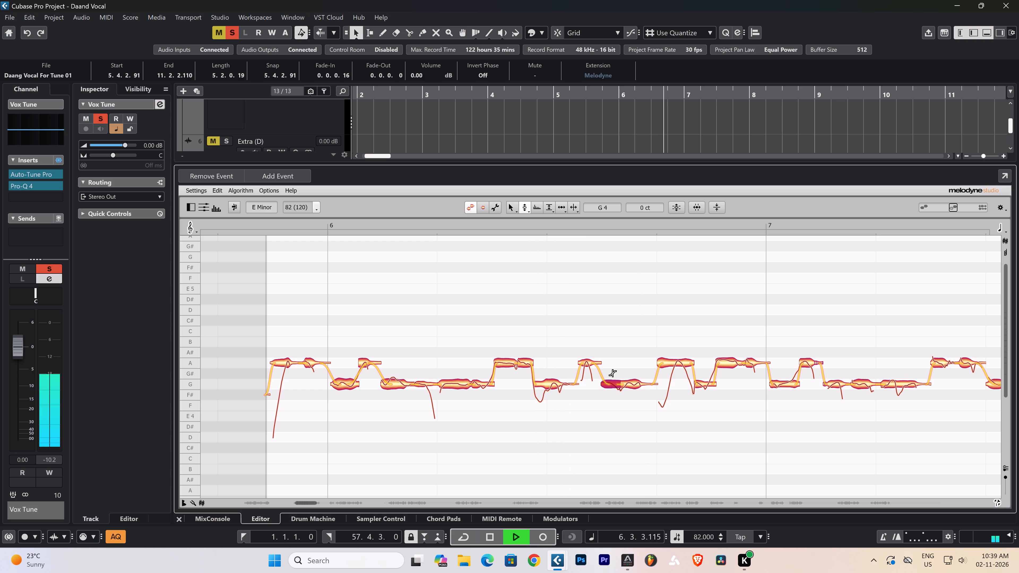
drag(613, 374, 612, 353)
key(space)
key(space)
click(617, 404)
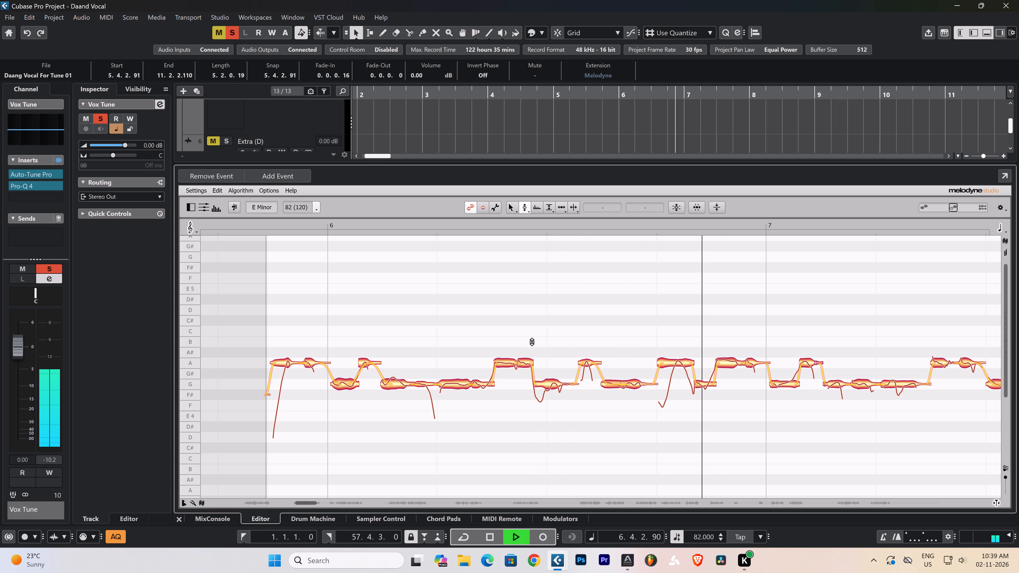
Play the phrase and adjust the pitch transitions into and out of the short A4 note in the first beat of bar 6.
key(space)
click(261, 222)
key(space)
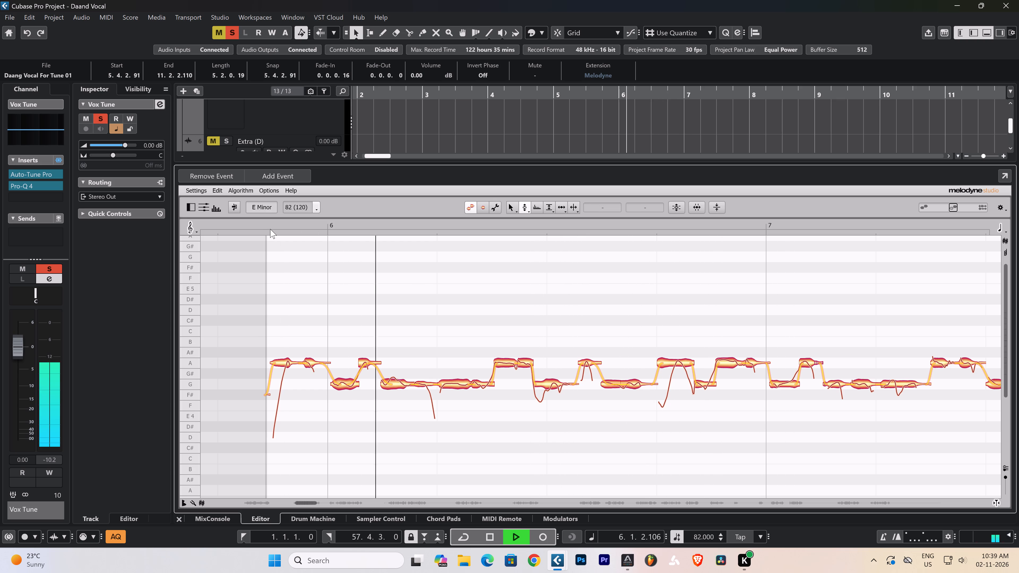
key(space)
key(space)
key(space)
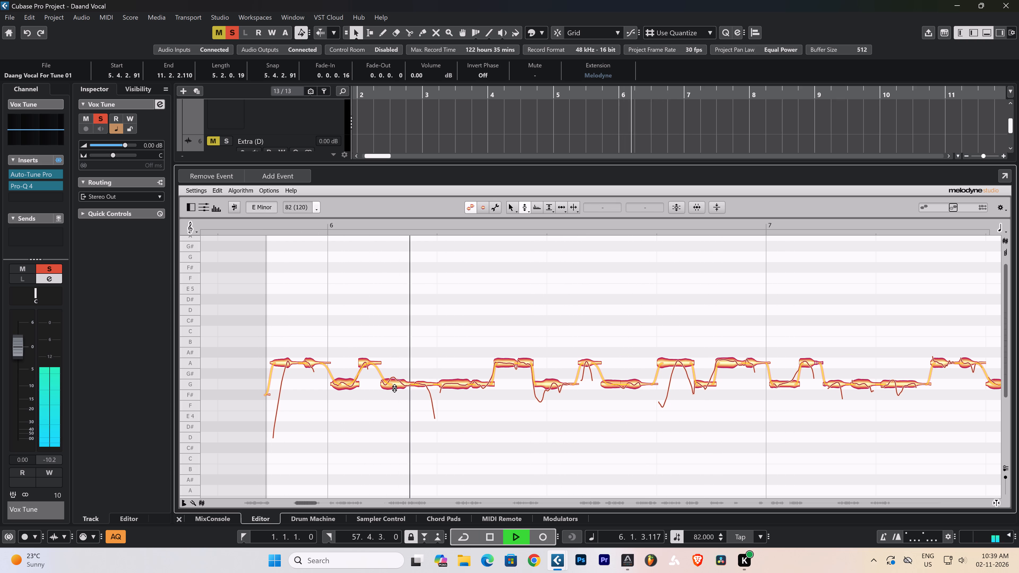
click(392, 385)
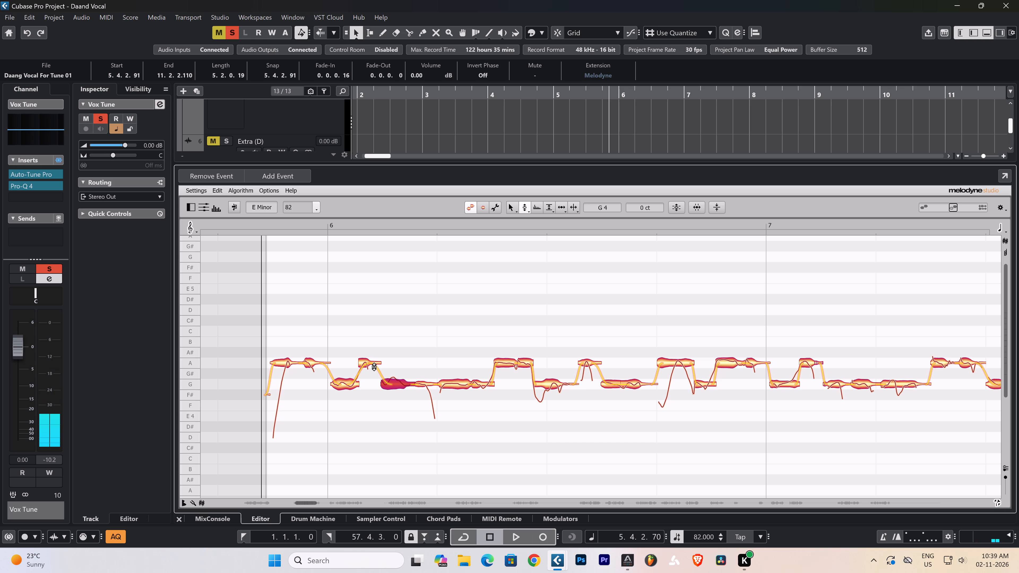
drag(355, 381, 362, 404)
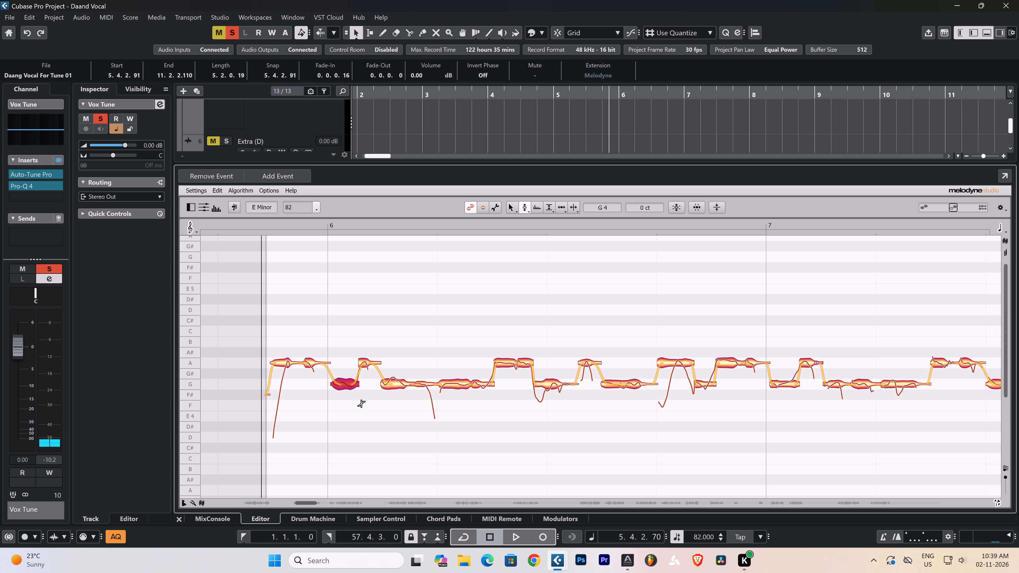
drag(362, 404, 363, 407)
key(space)
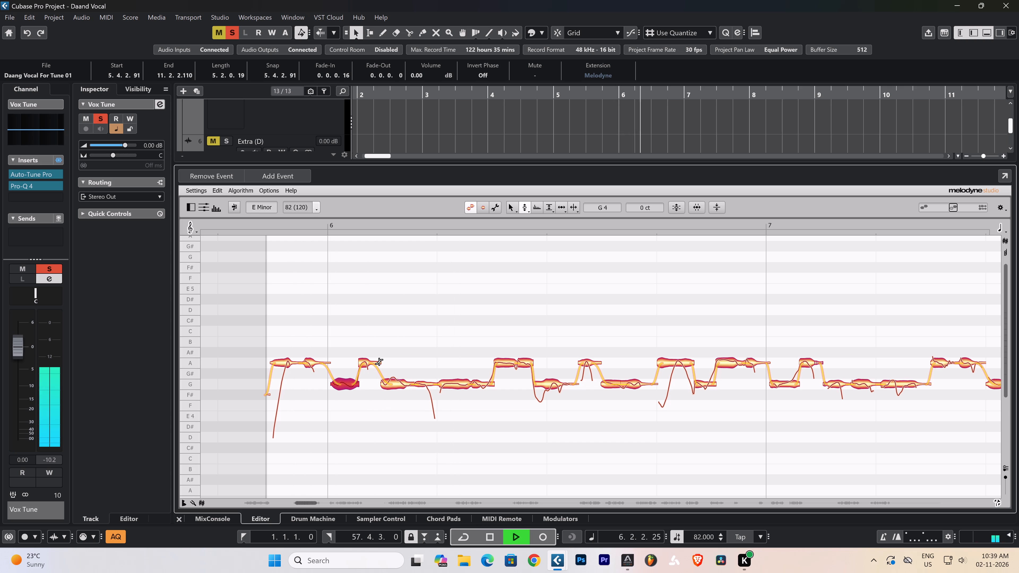
drag(379, 362, 385, 377)
key(space)
key(space)
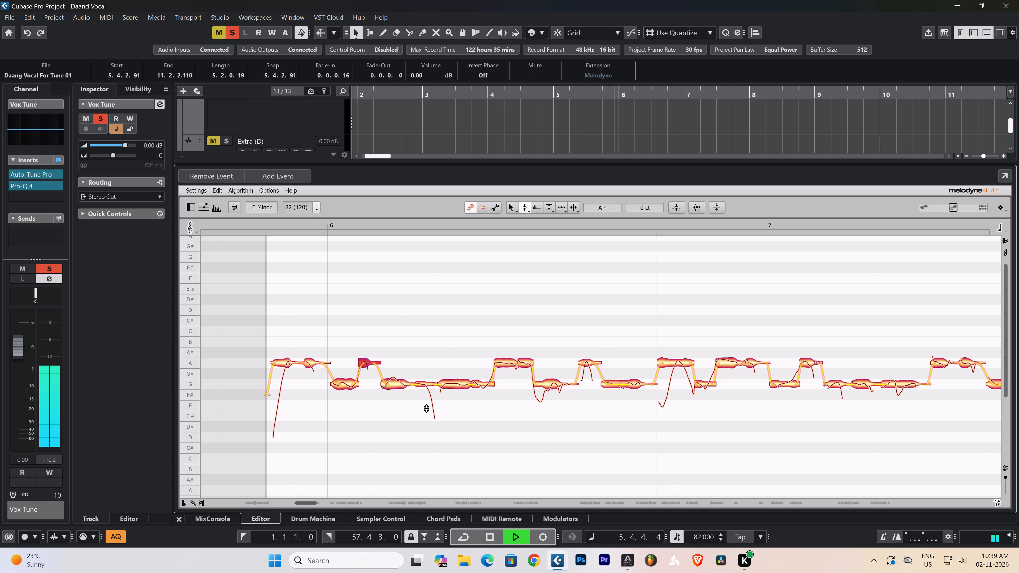
Adjust the pitch transition at the end of the G4 note leading to 6.2, replay the phrase, and save the project.
drag(411, 384, 404, 363)
key(space)
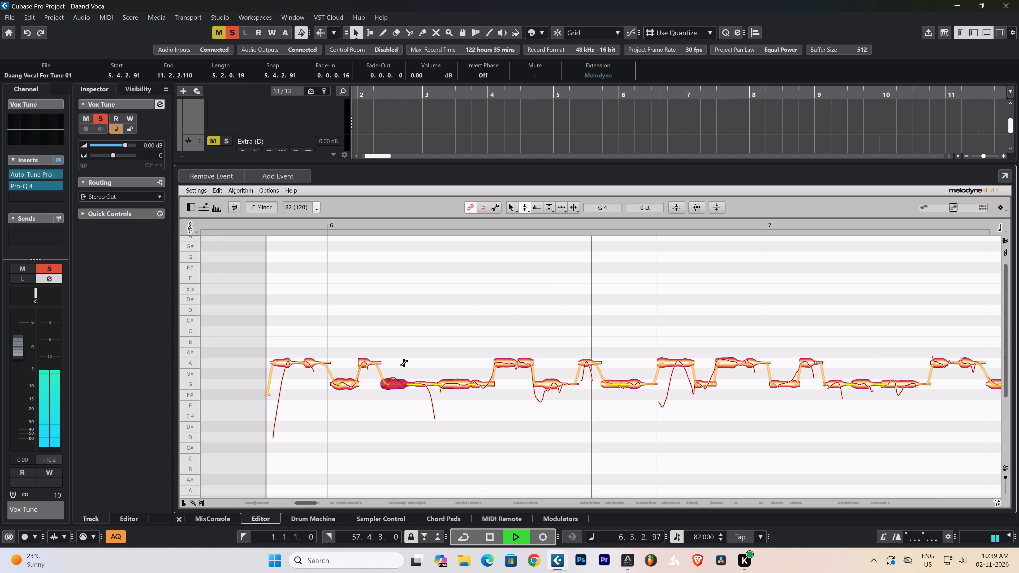
drag(404, 363, 403, 358)
key(space)
key(space)
key(ctrl+s)
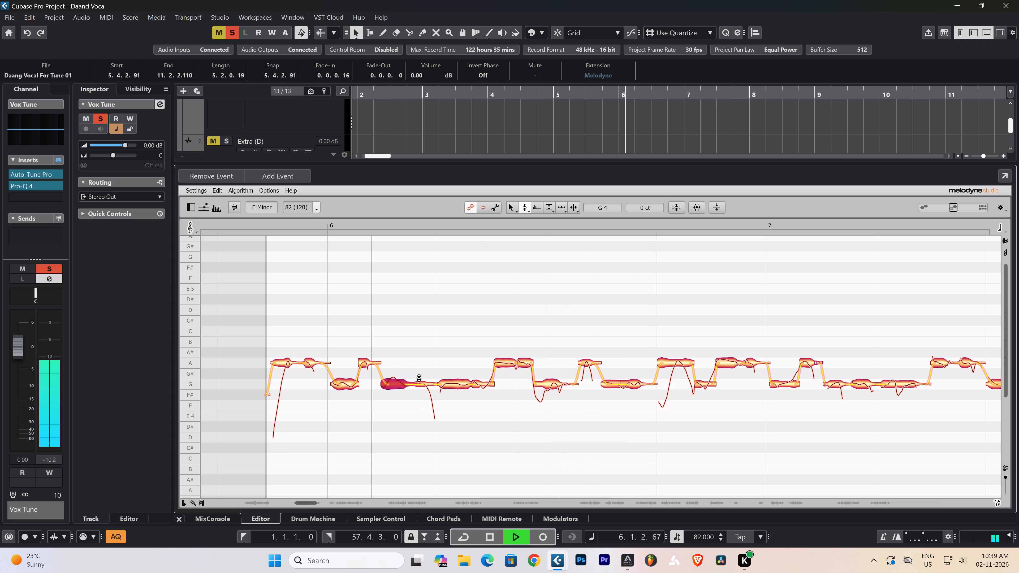
Replay the phrase and adjust the pitch transition from the G4 note into the A4 note midway through beat 2 of bar 6.
key(space)
key(space)
drag(493, 385, 490, 362)
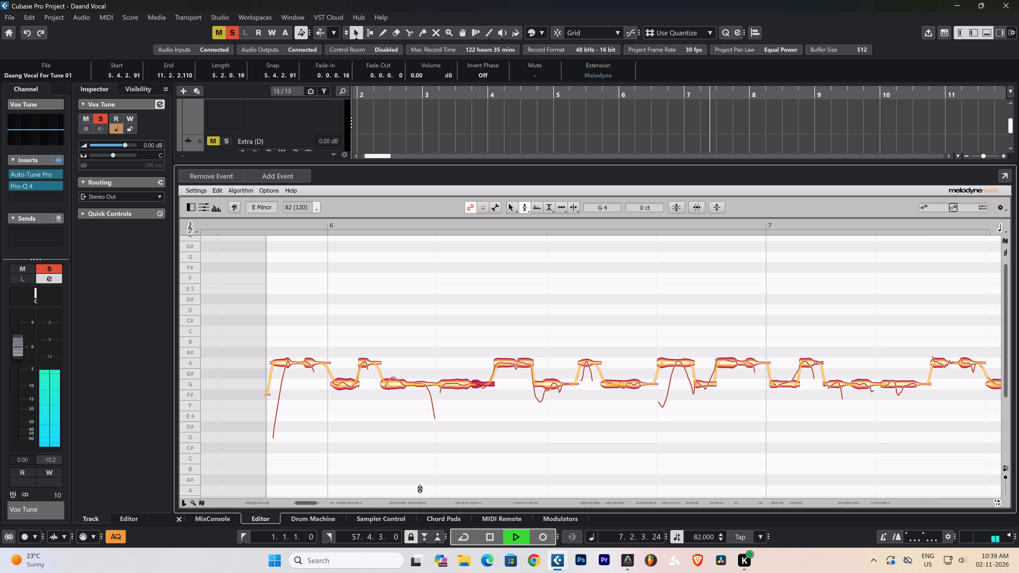
In the third beat of bar 7, raise the short G#4 note to A4 and the G4 piece before it to G#4, and play.
drag(310, 503, 319, 506)
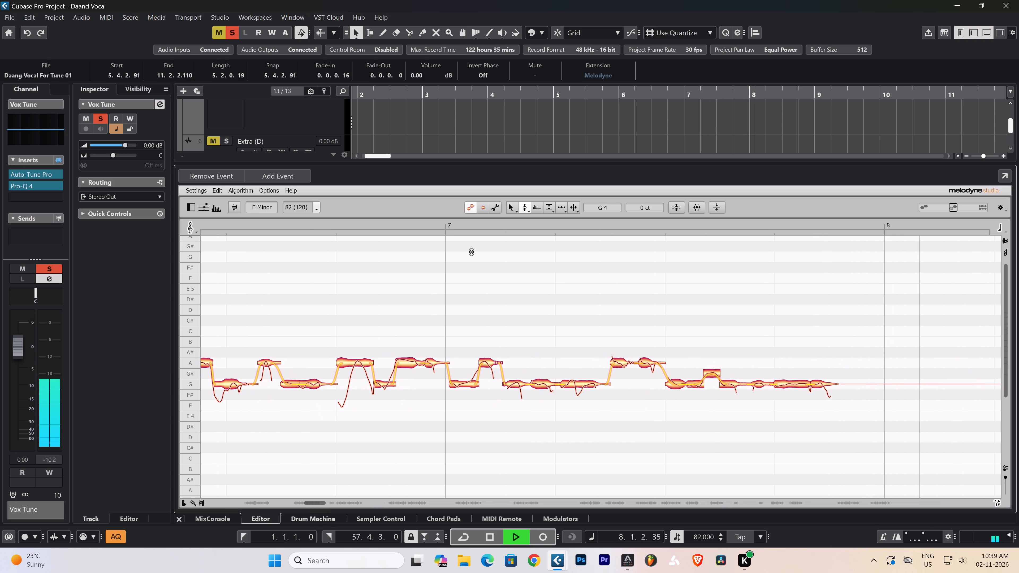
click(465, 223)
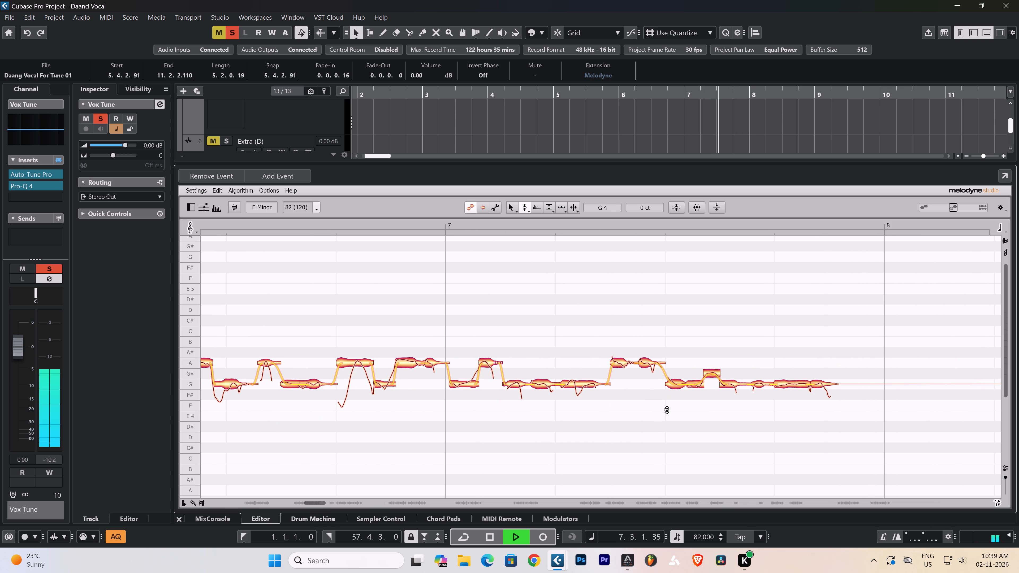
key(space)
click(680, 384)
click(693, 384)
drag(693, 384, 694, 379)
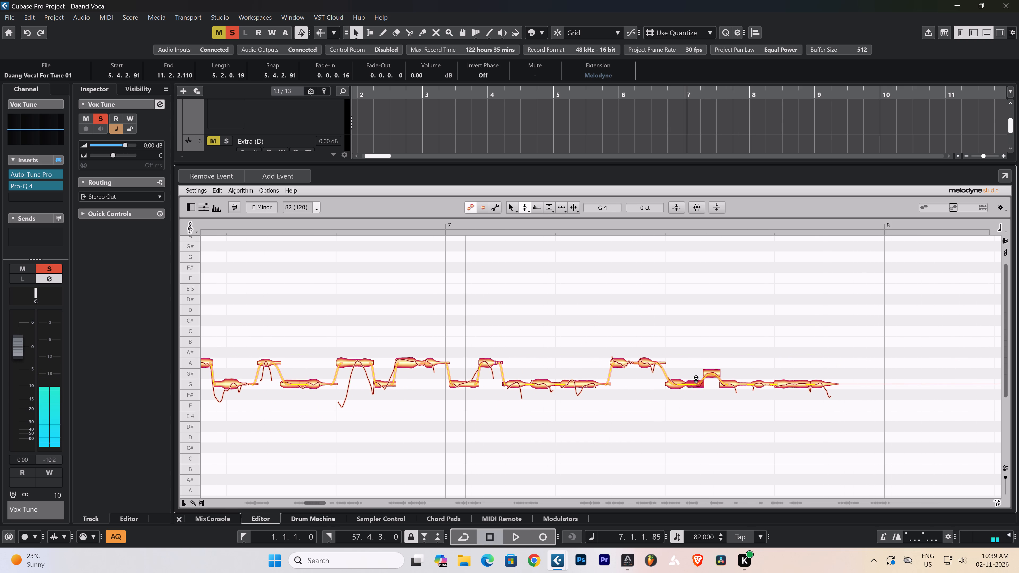
drag(694, 379, 695, 370)
drag(711, 373, 711, 365)
key(space)
Lower the piece before the short A4 note in the third beat of bar 7 back to G4 and replay it.
drag(698, 374, 698, 385)
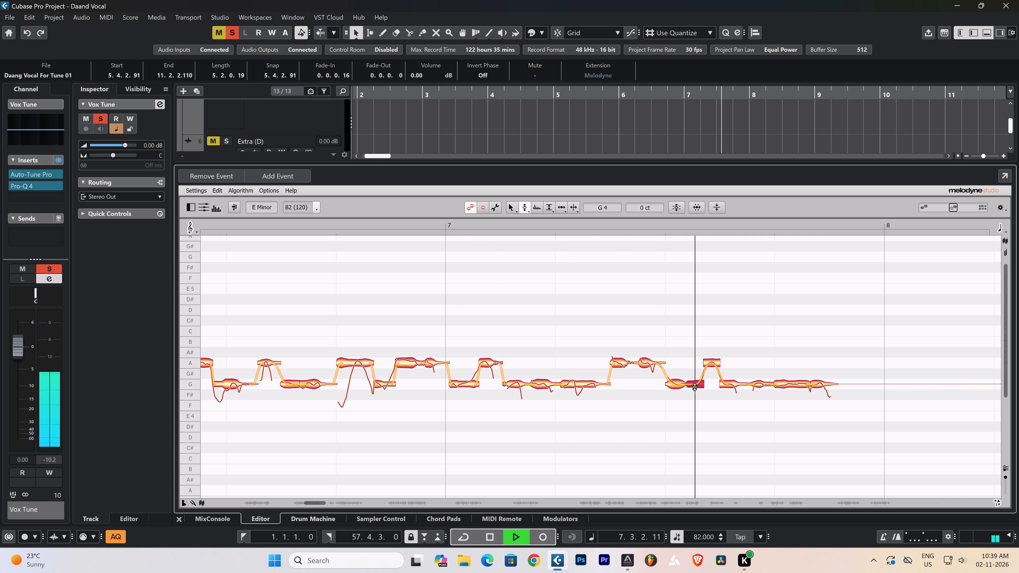
key(space)
key(space)
Adjust the pitch transitions into and out of the short A4 note in the third beat of bar 7, replaying the phrase.
drag(701, 384, 702, 345)
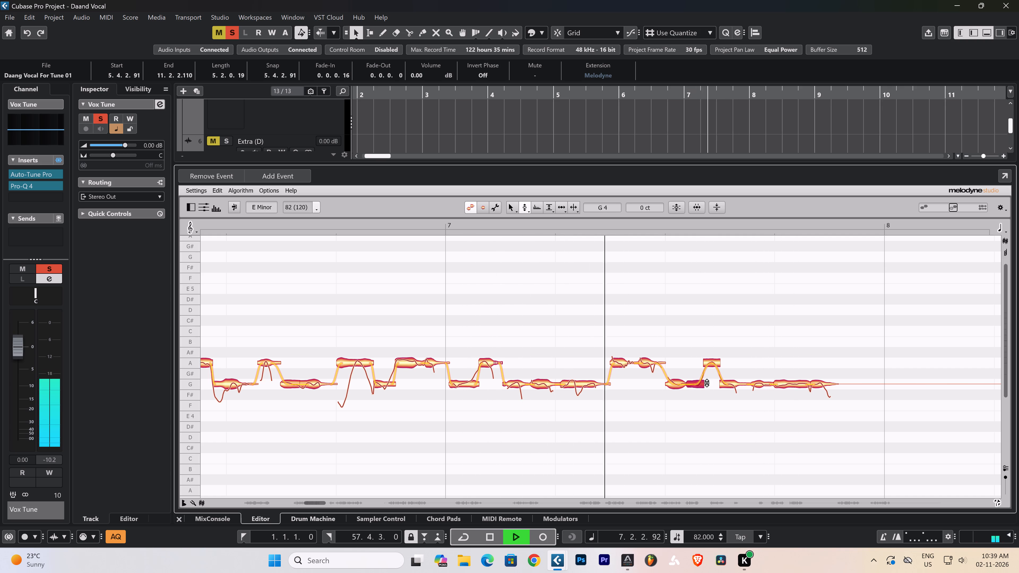
drag(701, 382, 705, 402)
key(space)
key(space)
drag(719, 367, 721, 387)
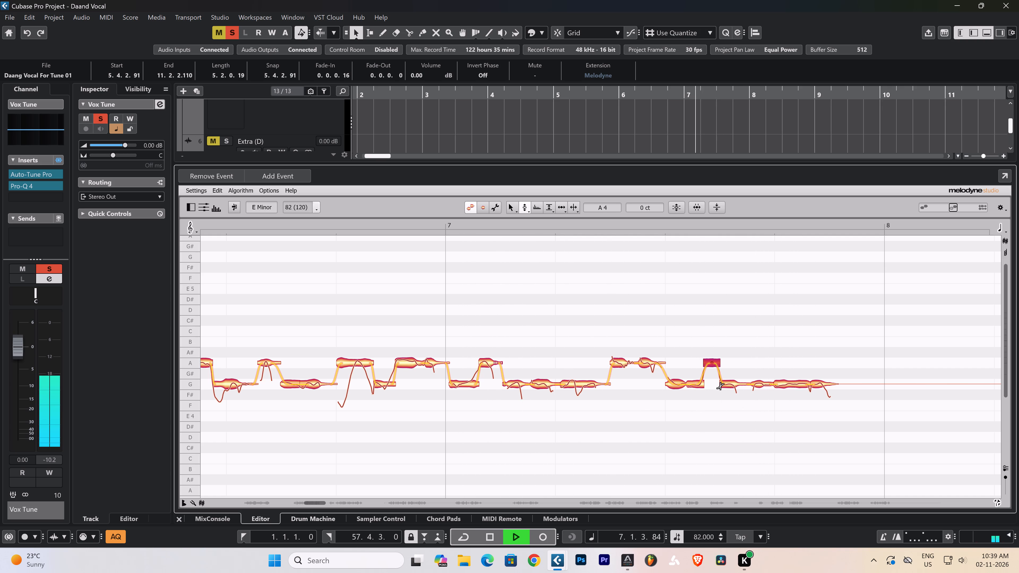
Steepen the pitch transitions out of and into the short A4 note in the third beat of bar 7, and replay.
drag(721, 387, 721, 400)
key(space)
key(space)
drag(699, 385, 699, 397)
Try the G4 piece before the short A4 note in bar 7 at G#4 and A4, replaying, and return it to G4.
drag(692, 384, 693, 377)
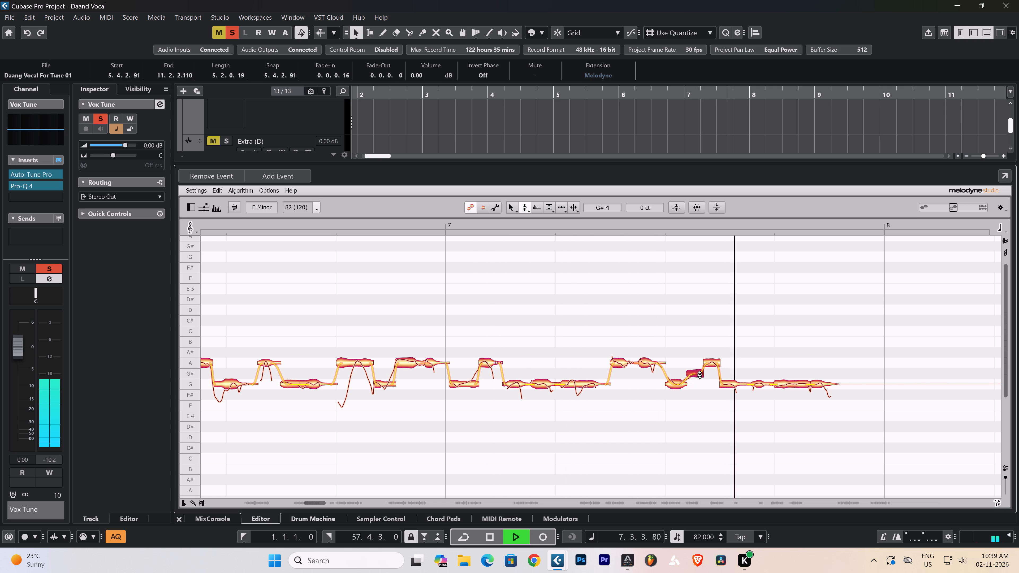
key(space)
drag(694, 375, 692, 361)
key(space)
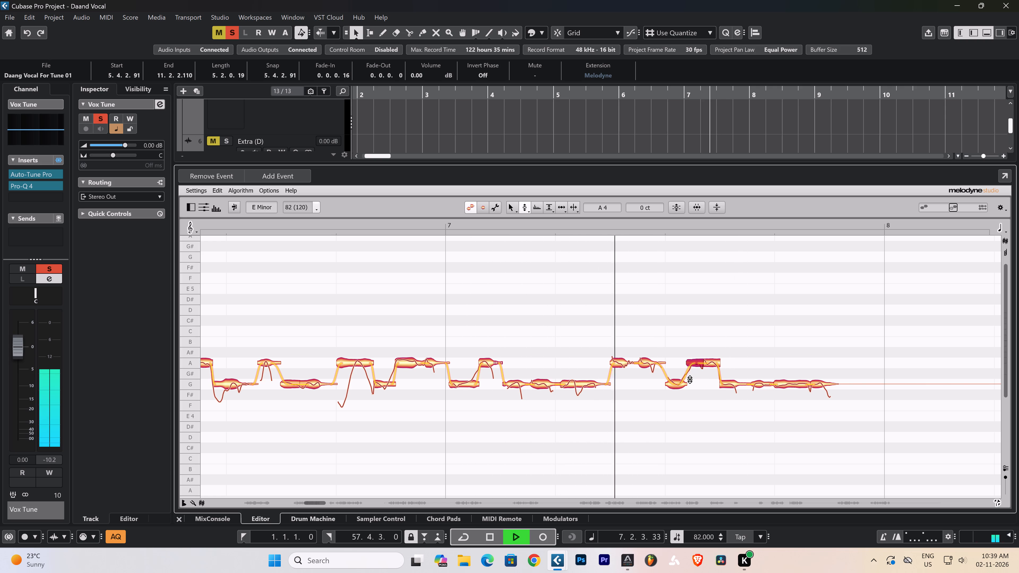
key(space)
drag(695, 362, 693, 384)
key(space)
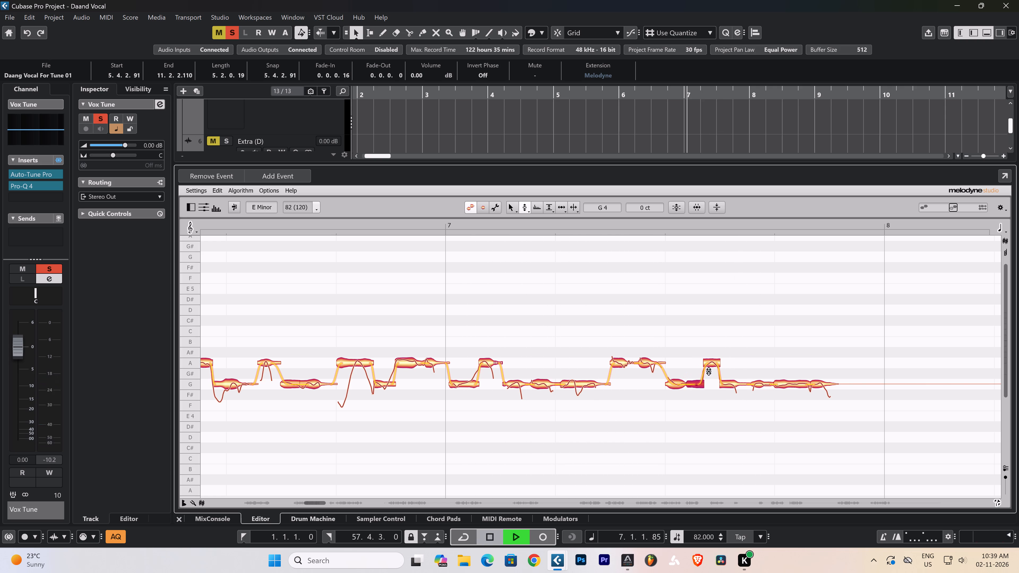
Smooth the pitch transitions into and out of the short A4 note in the third beat of bar 7 and replay.
drag(699, 384, 700, 297)
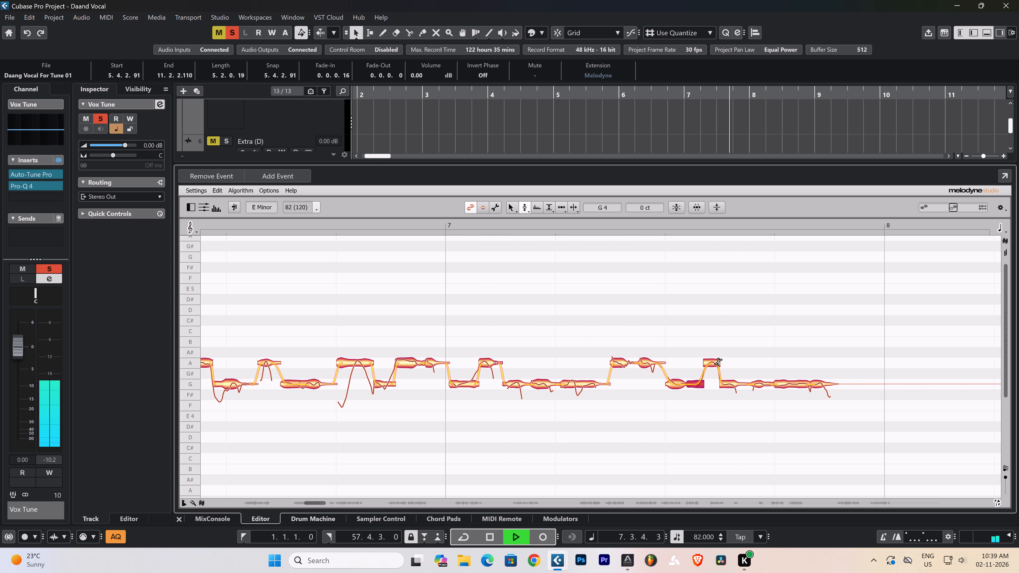
drag(719, 362, 688, 270)
key(space)
key(space)
double_click(709, 362)
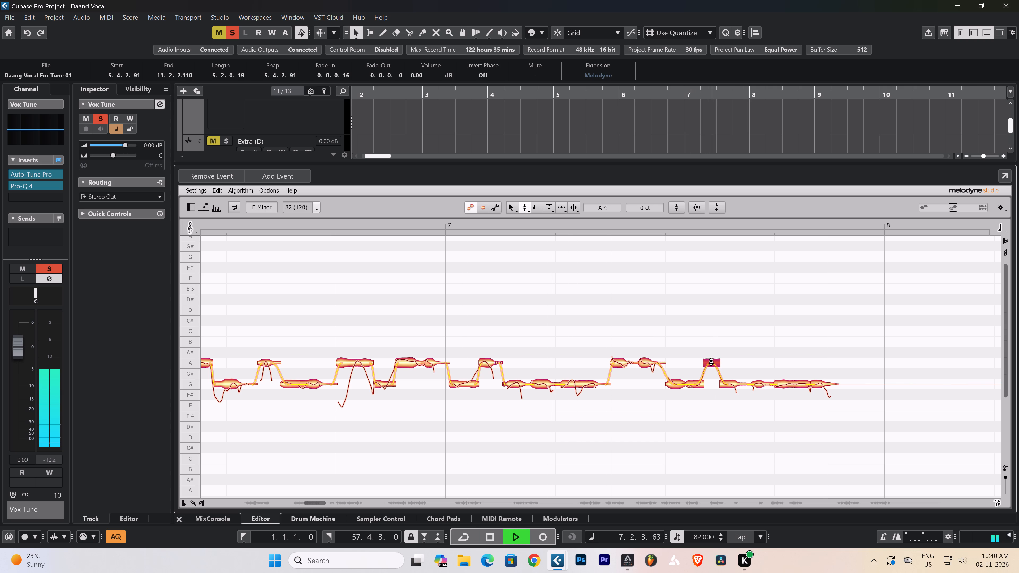
click(743, 353)
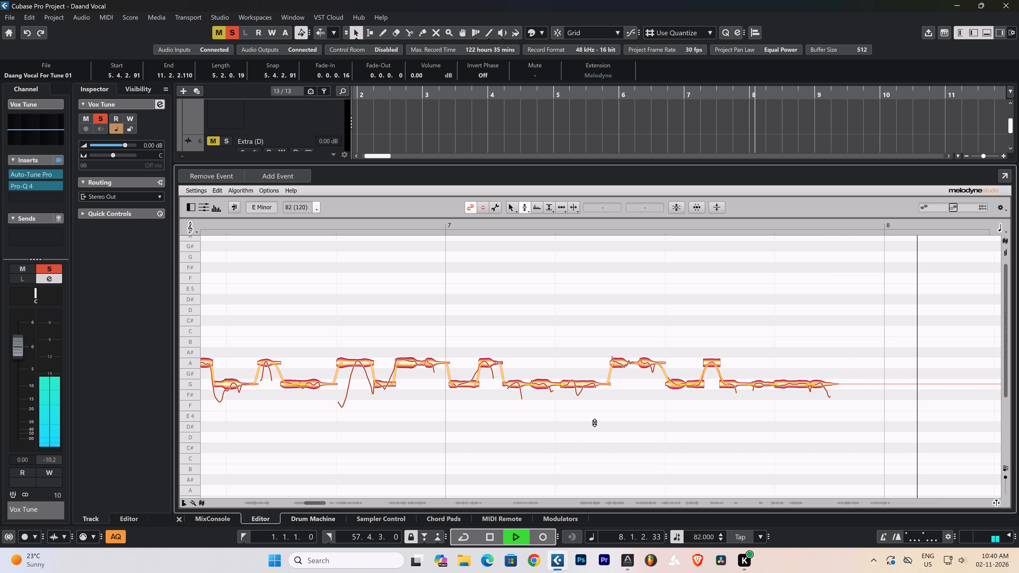
Play the phrase from just before bar 6 and save the project.
key(space)
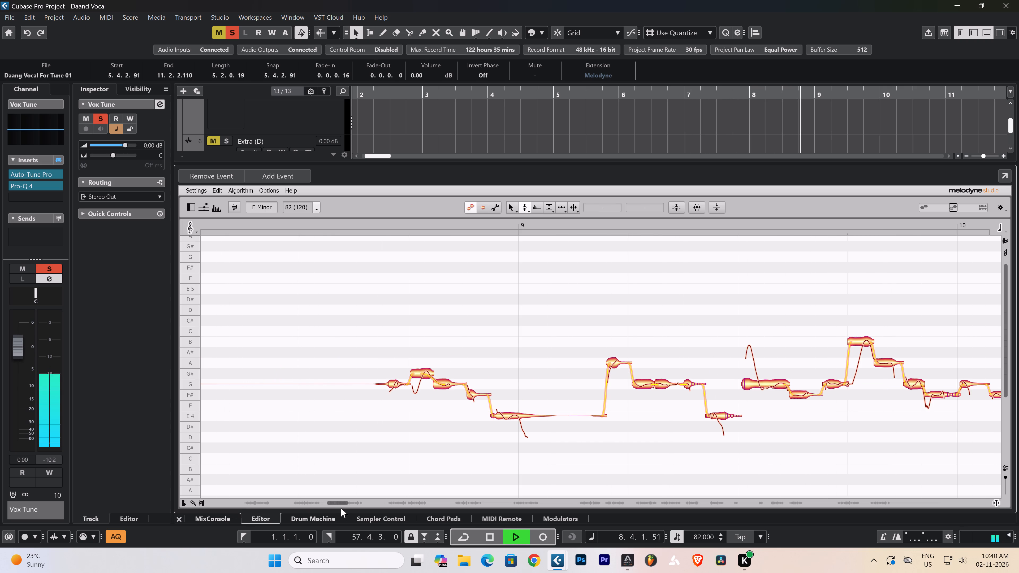
key(space)
key(space)
drag(318, 504, 313, 506)
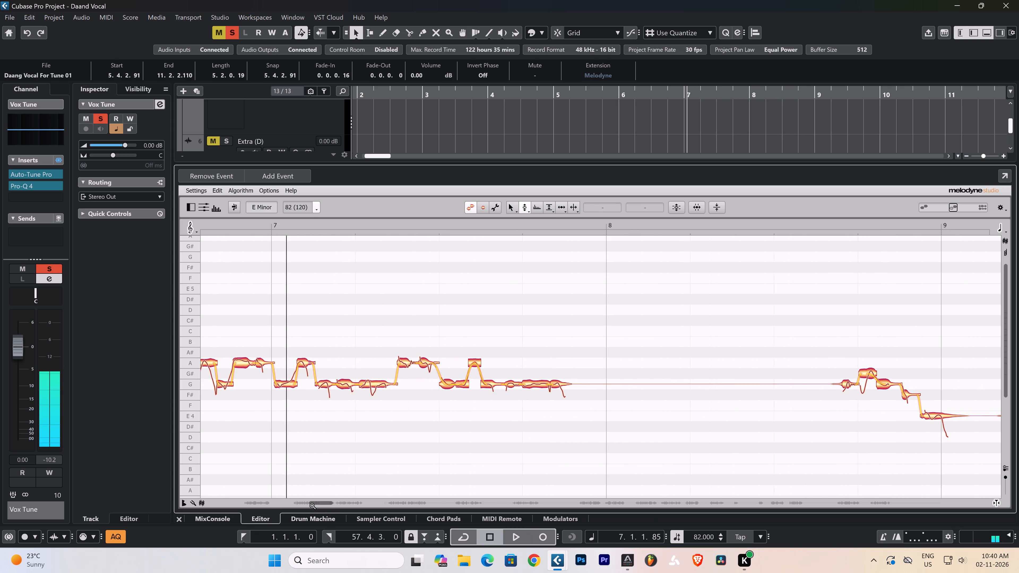
drag(313, 506, 300, 508)
click(300, 508)
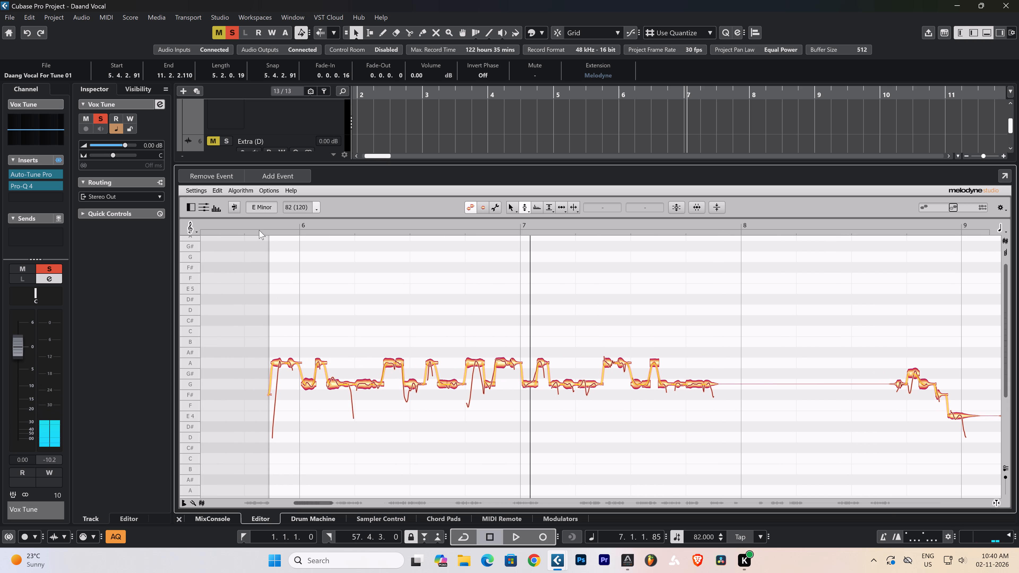
click(257, 228)
click(257, 222)
click(292, 272)
key(space)
key(ctrl+s)
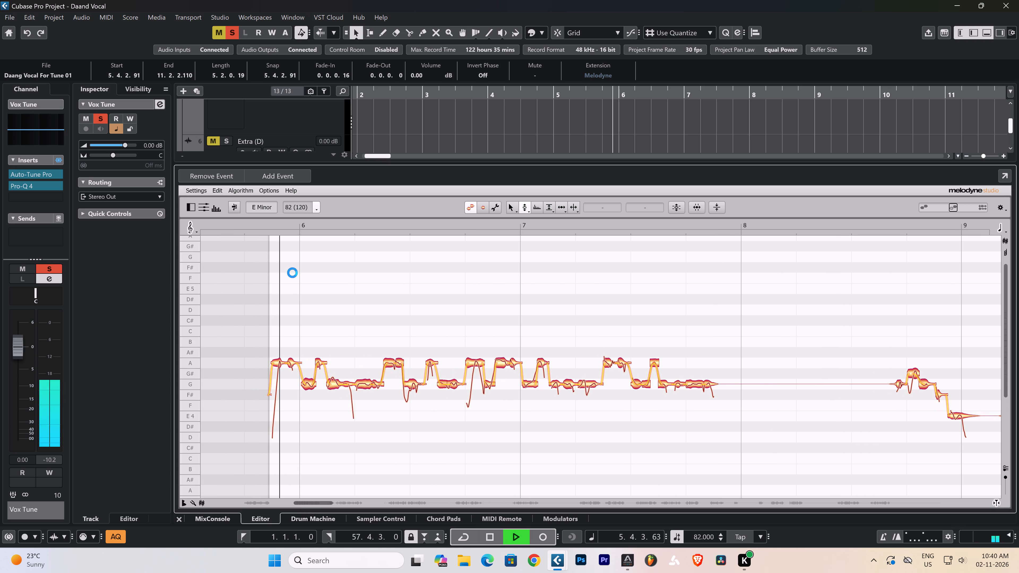
Adjust the pitch transition out of the short A4 note in the first beat of bar 6 and play through bar 7.
key(space)
key(space)
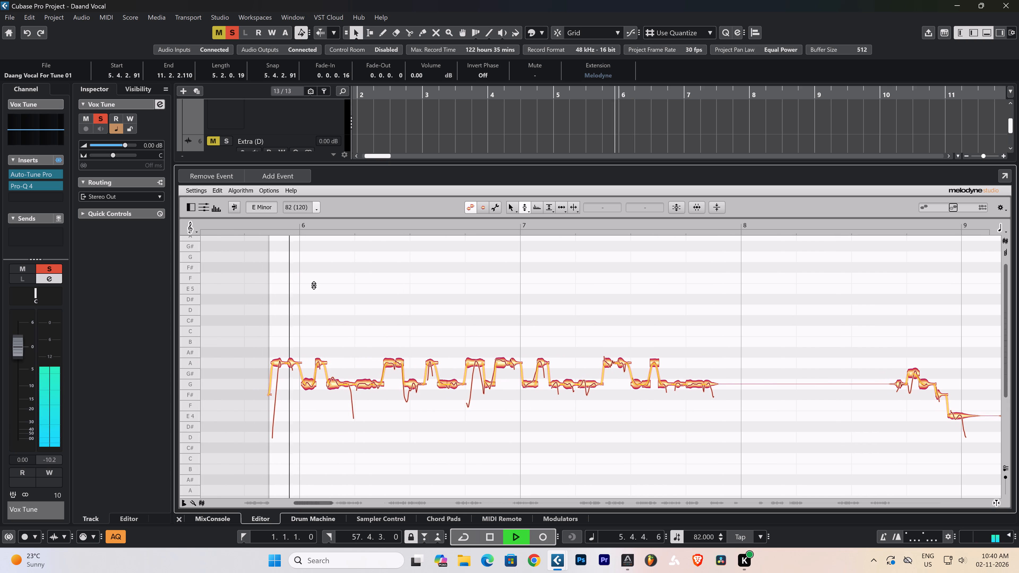
key(space)
key(space)
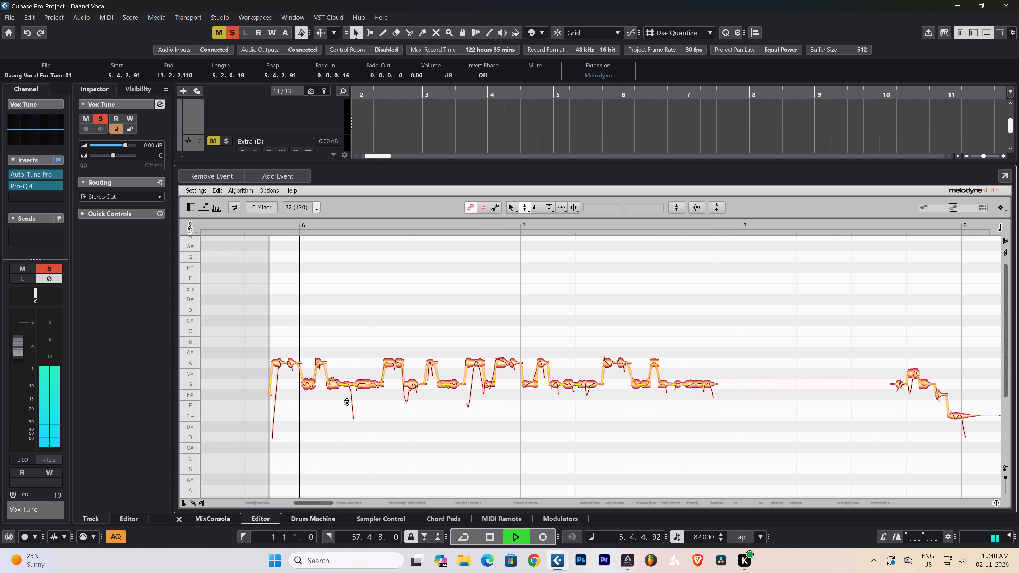
key(space)
click(323, 363)
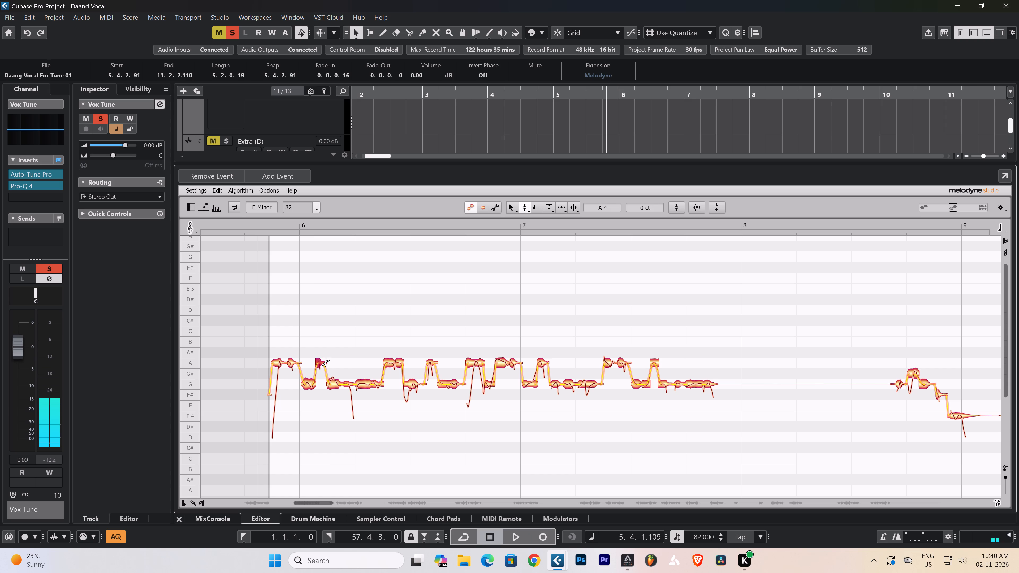
drag(326, 363, 293, 303)
key(space)
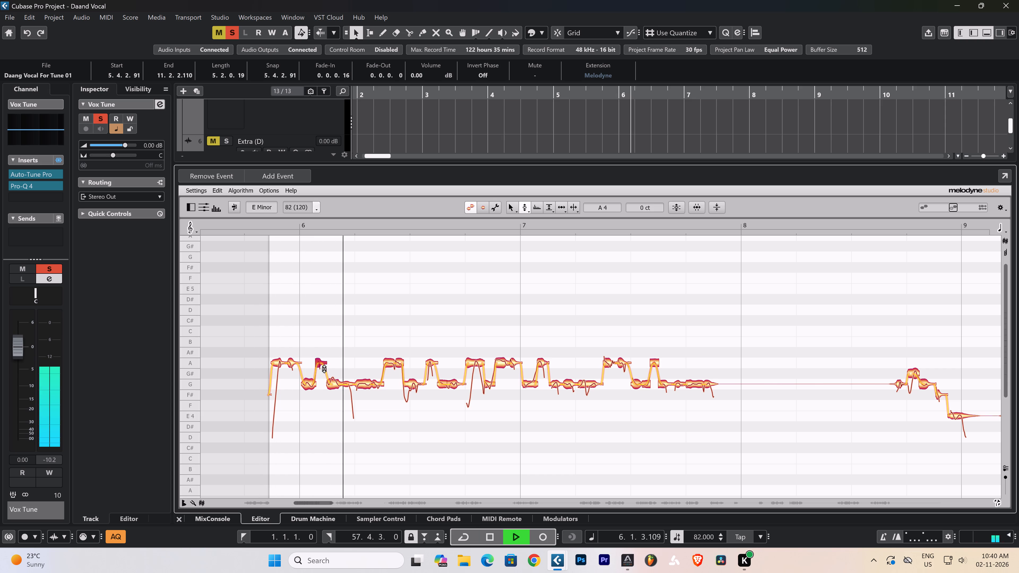
click(405, 416)
key(space)
key(space)
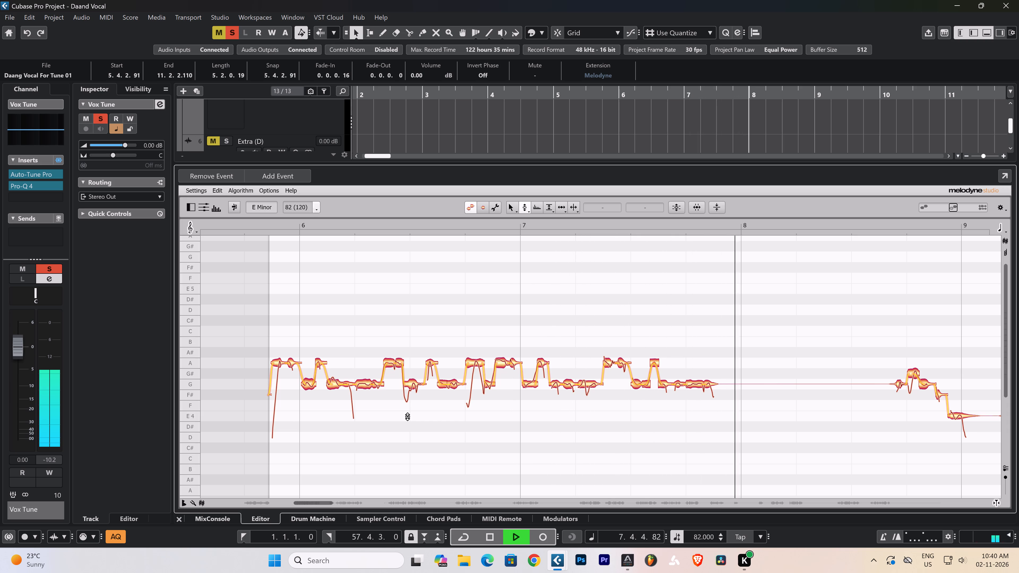
From late in beat 2 of bar 7, adjust the transitions between the two G4 pieces and into the short A4 note.
click(625, 221)
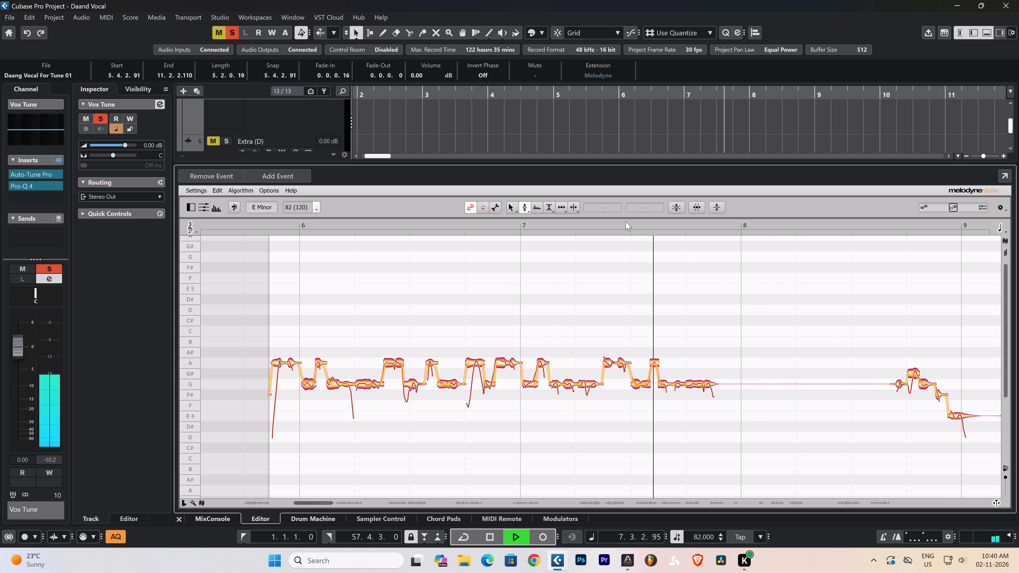
key(space)
drag(628, 224, 630, 297)
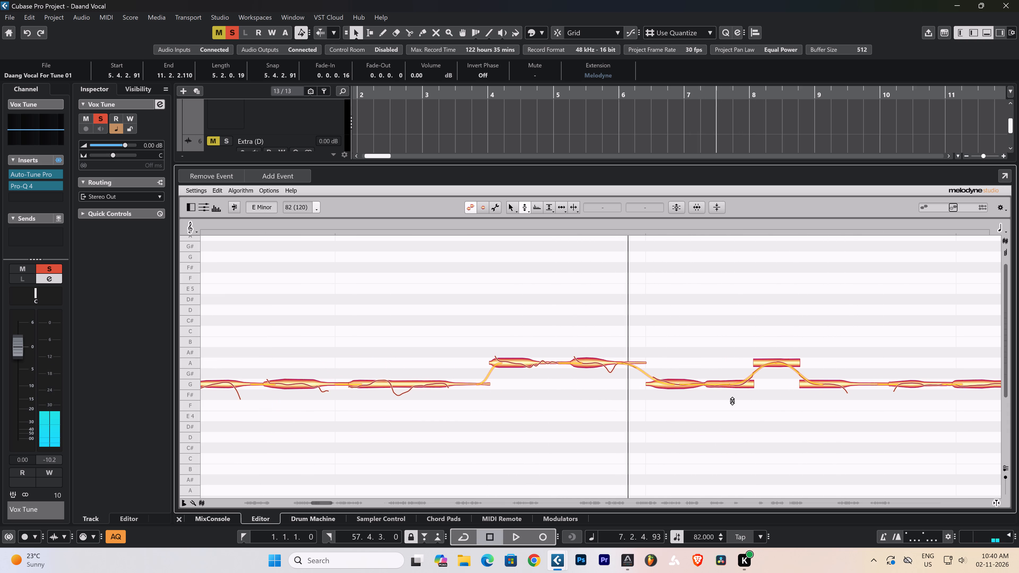
drag(695, 388, 695, 420)
key(space)
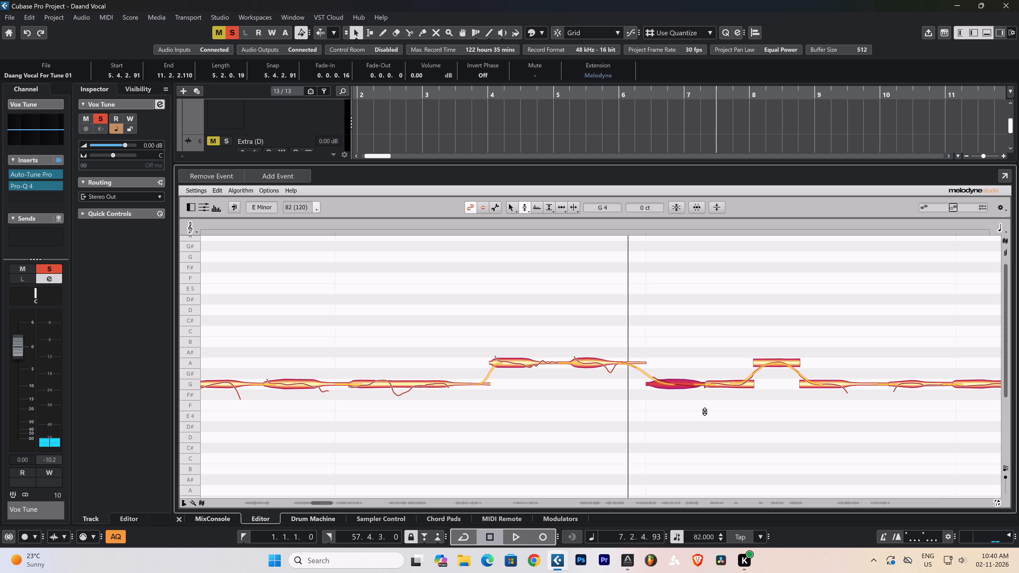
key(space)
drag(698, 387, 662, 277)
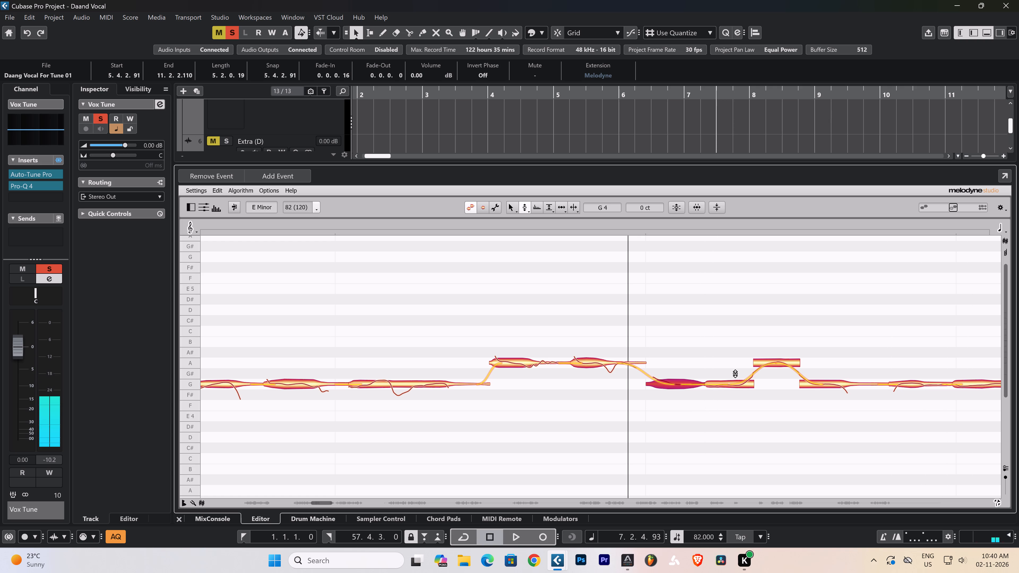
drag(743, 386, 745, 429)
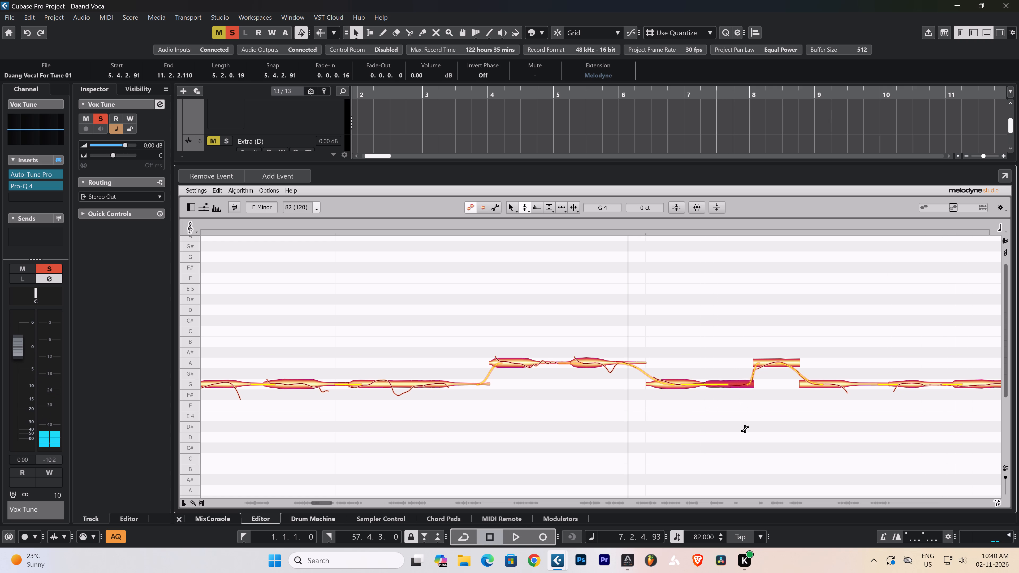
drag(745, 429, 749, 436)
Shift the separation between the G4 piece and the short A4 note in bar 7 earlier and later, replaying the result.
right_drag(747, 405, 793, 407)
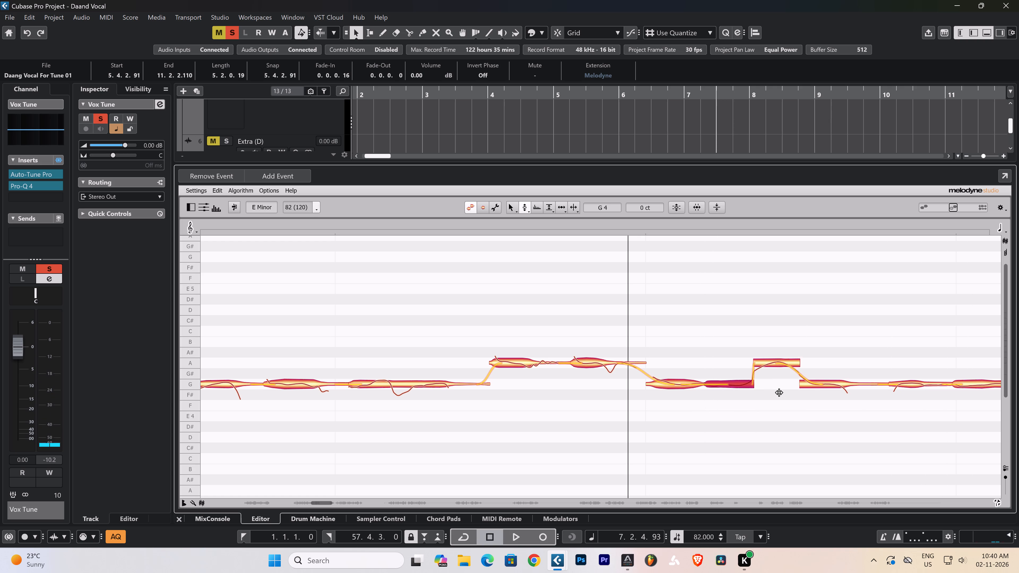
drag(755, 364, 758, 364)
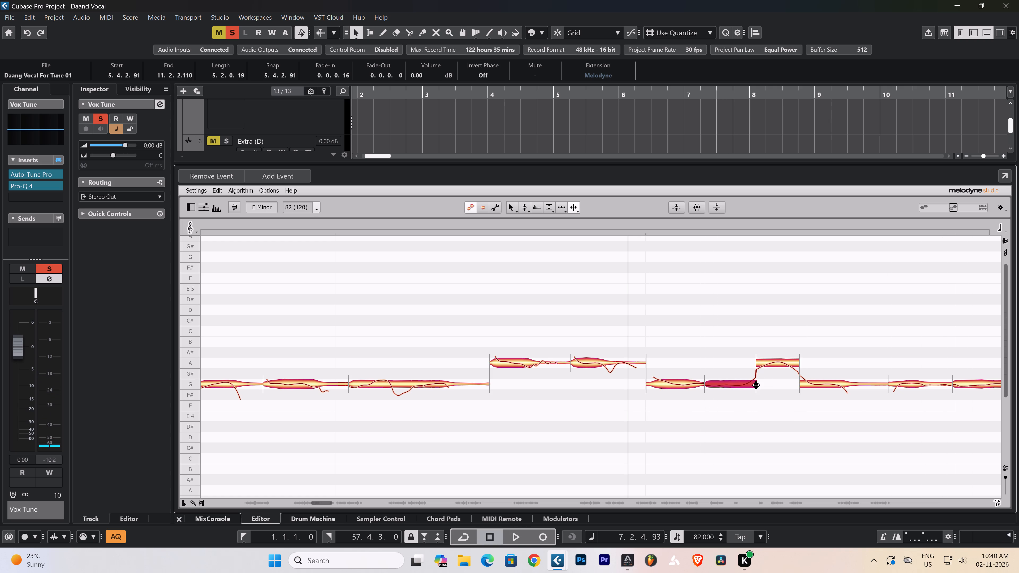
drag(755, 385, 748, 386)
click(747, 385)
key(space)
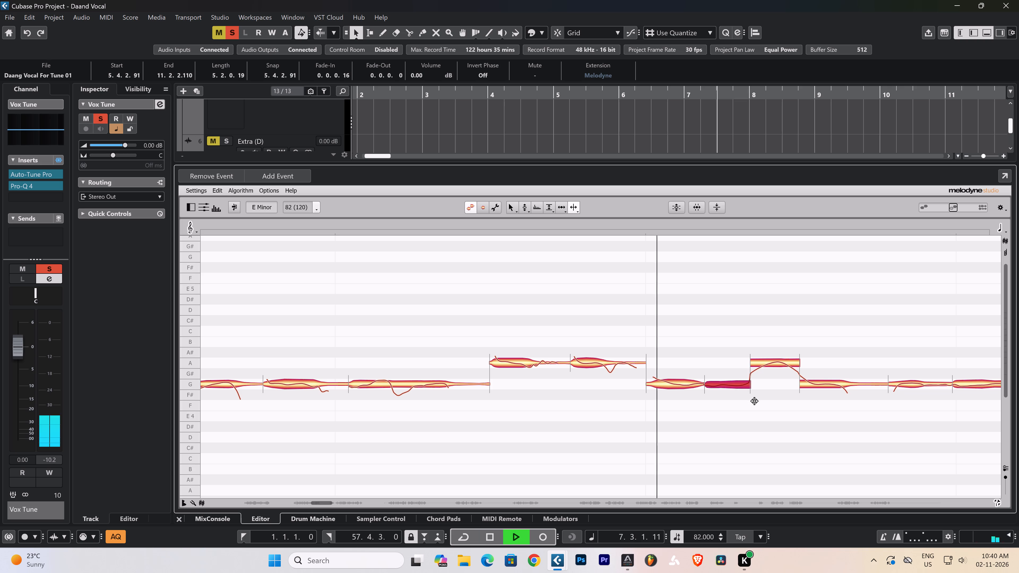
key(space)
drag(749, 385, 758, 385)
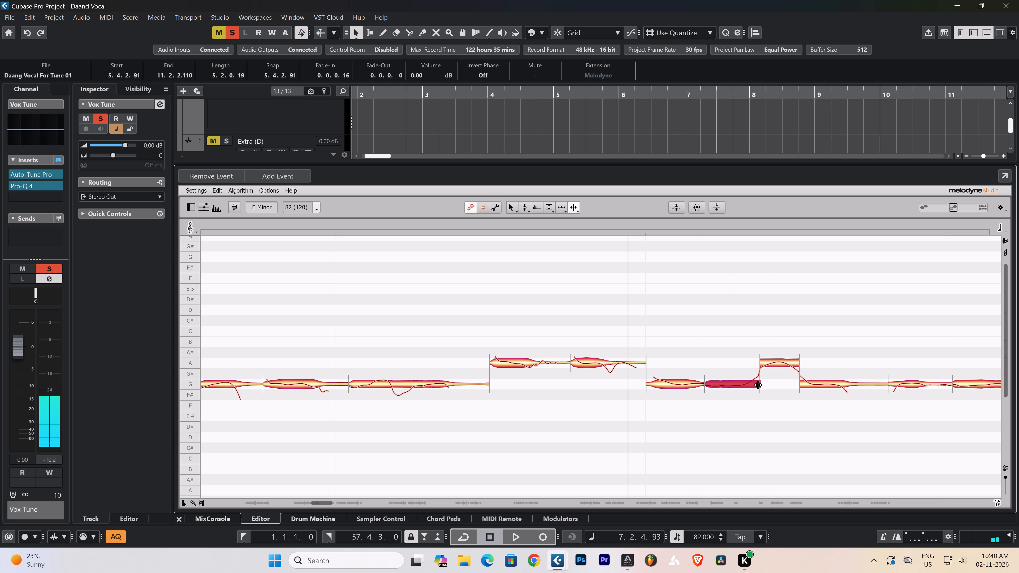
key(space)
Smooth the pitch transition from the G4 piece into the short A4 note in the third beat of bar 7 and replay.
right_drag(774, 406, 714, 408)
key(space)
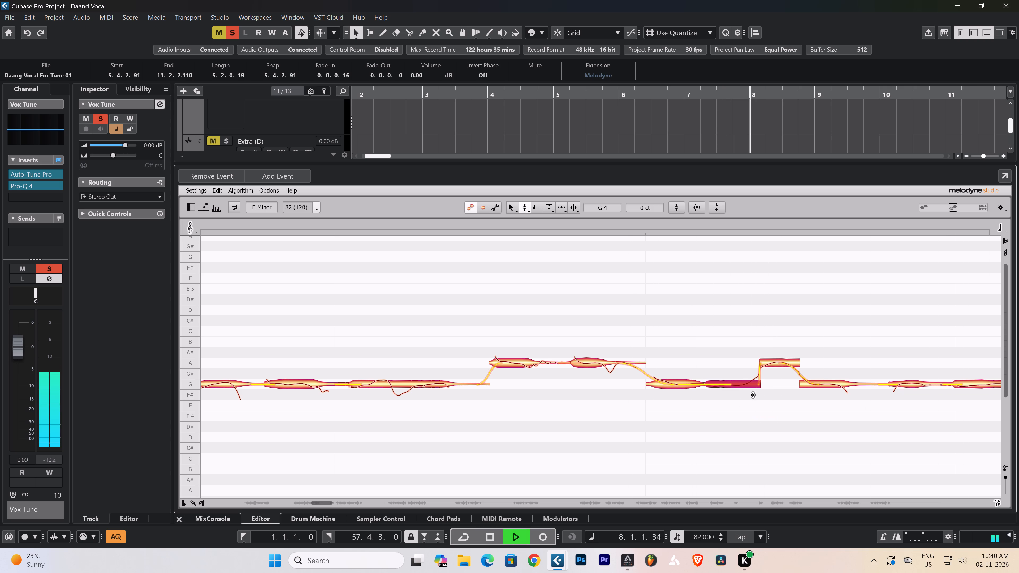
drag(758, 384, 740, 286)
key(space)
click(768, 393)
key(space)
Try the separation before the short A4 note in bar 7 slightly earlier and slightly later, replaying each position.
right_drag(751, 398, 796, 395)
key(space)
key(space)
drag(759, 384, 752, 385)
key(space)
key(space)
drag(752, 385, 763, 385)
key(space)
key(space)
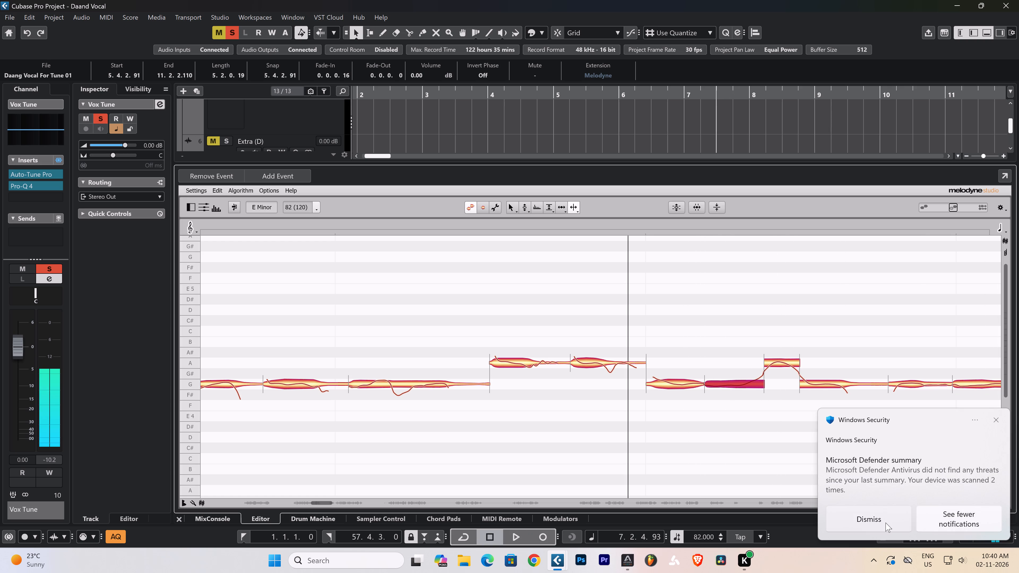
Dismiss the Windows Security notification and return to the Melodyne editor.
click(886, 521)
key(space)
key(space)
click(837, 457)
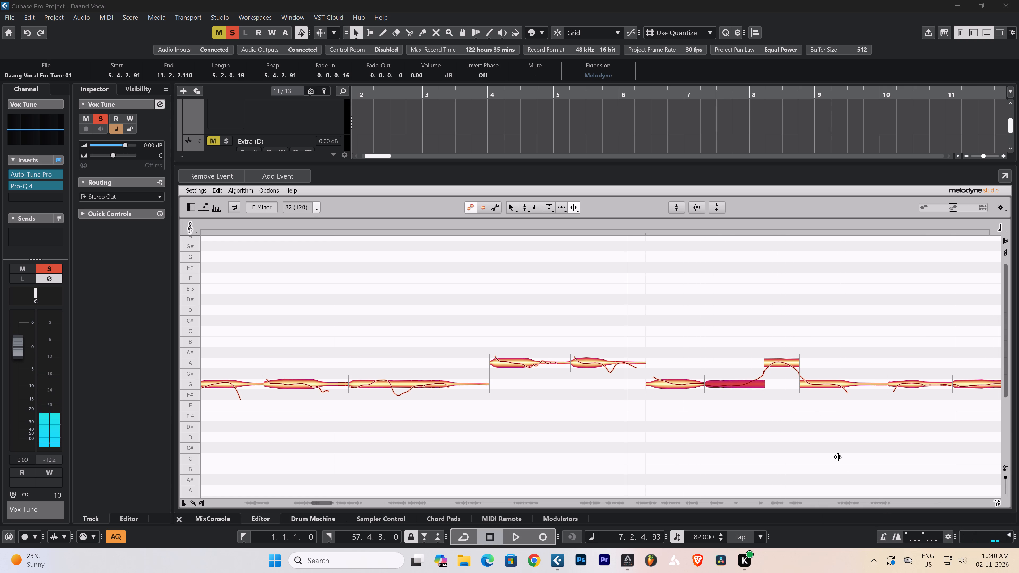
Replay the phrase and fine-tune the separation before the short A4 note in bar 7, leaving it slightly later so the note is shorter.
key(space)
key(space)
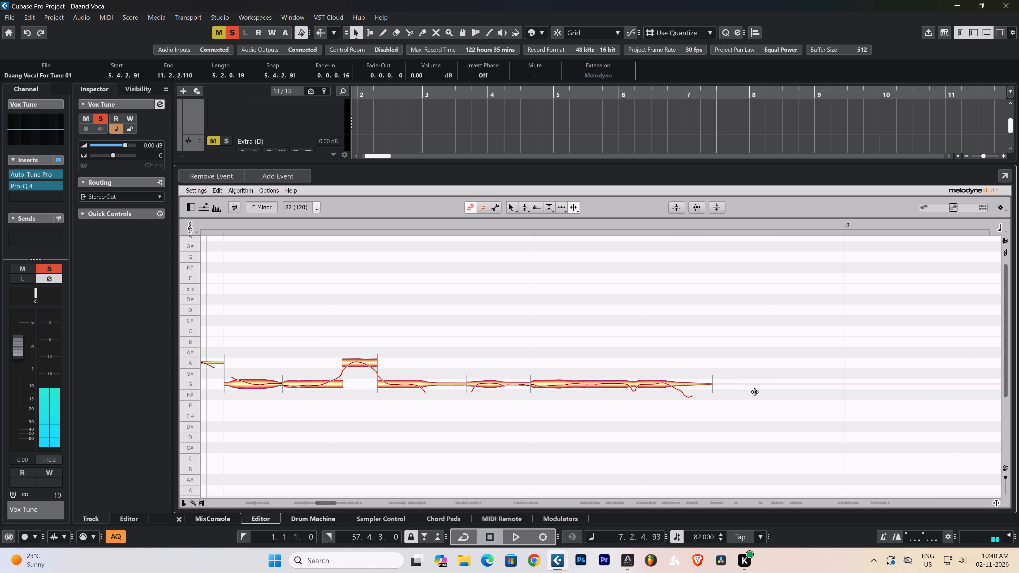
key(space)
key(space)
right_click(378, 397)
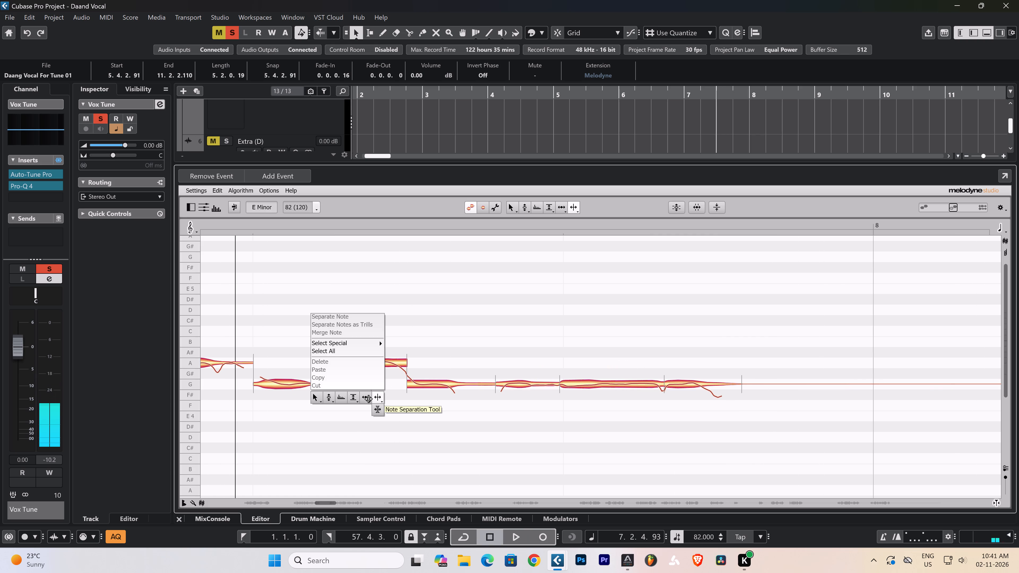
drag(379, 349, 367, 393)
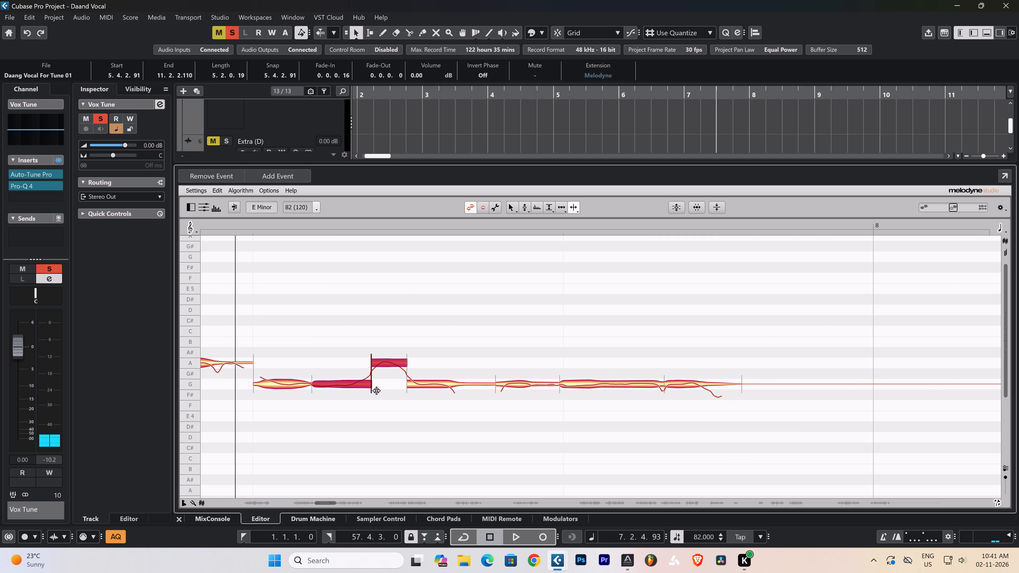
drag(372, 388, 369, 388)
key(space)
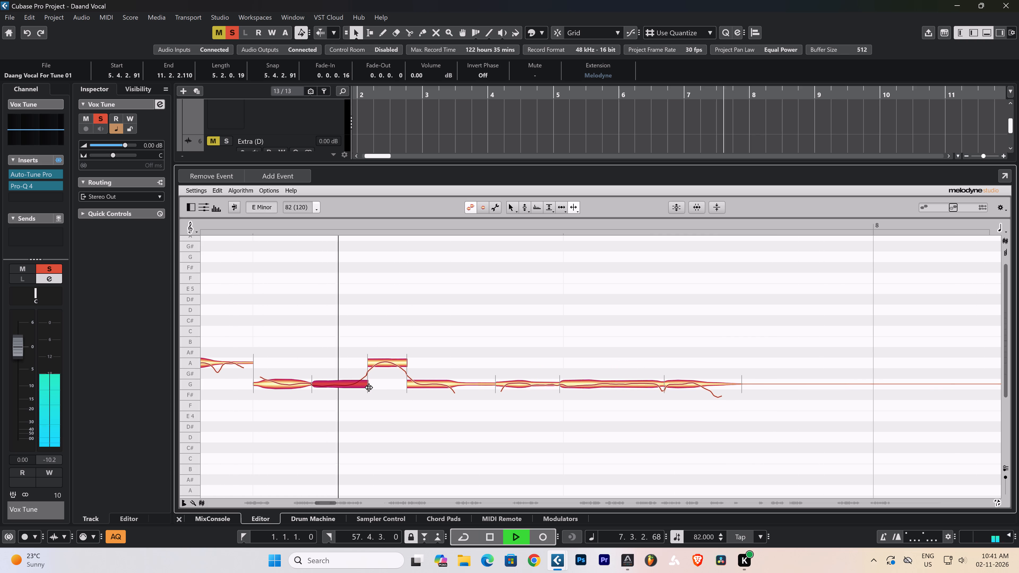
key(space)
drag(366, 387, 374, 387)
key(space)
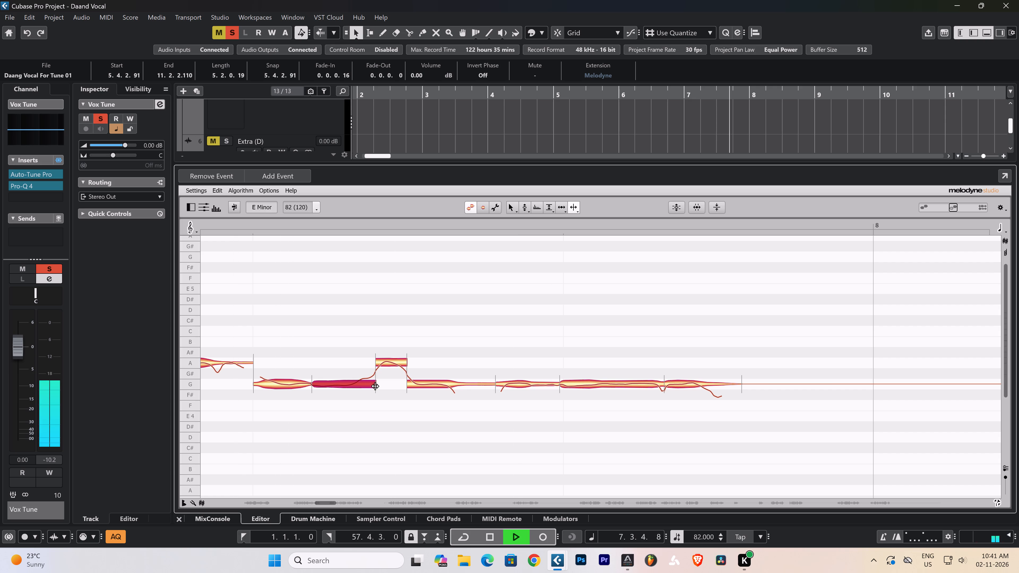
Return to the Pitch tool, replay the phrase, and steepen the transition from the G4 piece into the short A4 note in bar 7.
click(397, 428)
right_drag(396, 426, 344, 429)
click(367, 423)
key(space)
key(space)
key(space)
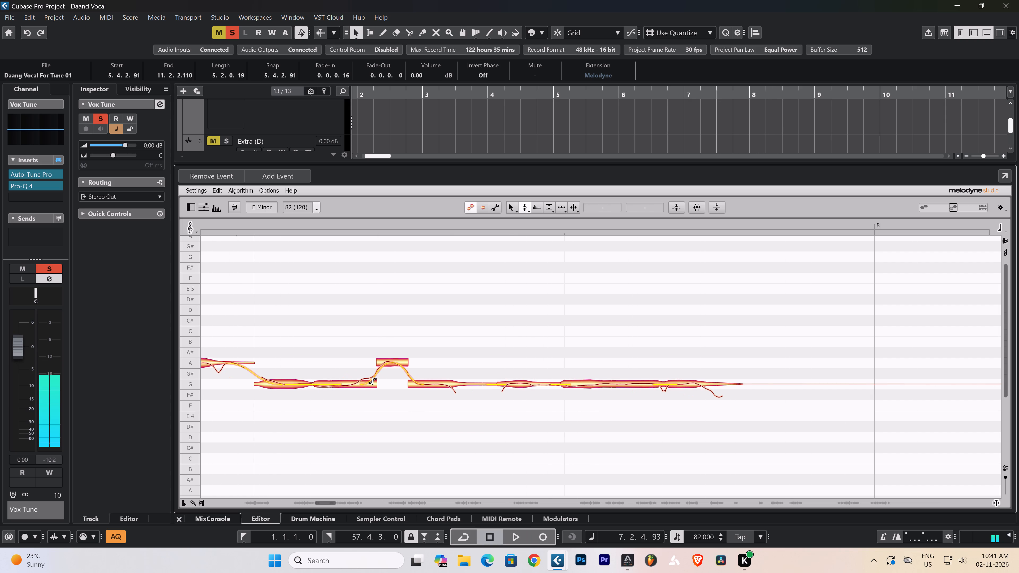
drag(373, 381, 376, 396)
Move the separation before the short A4 note in bar 7 earlier, adjust the transition into it, and replay.
right_drag(375, 394, 418, 401)
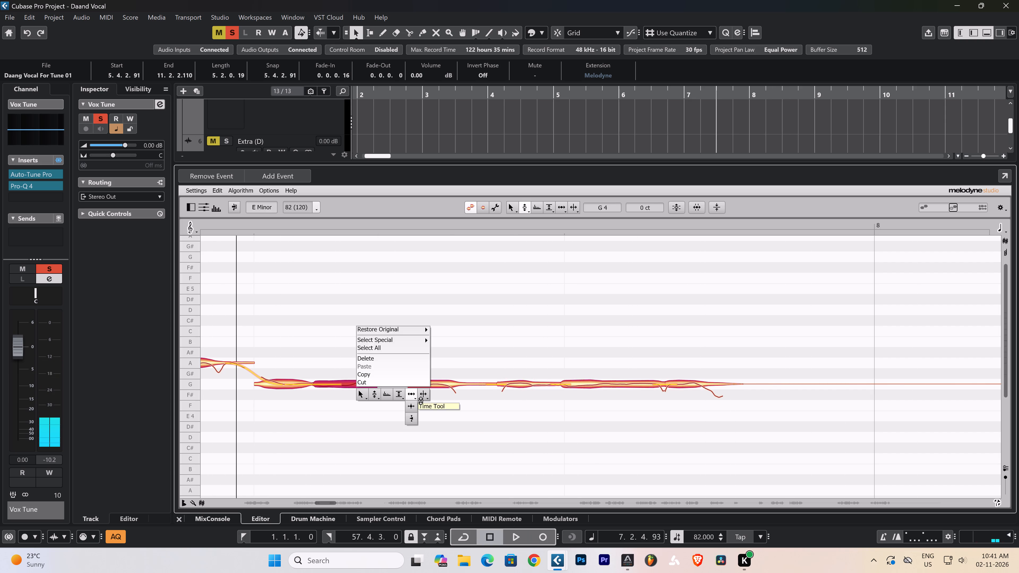
right_drag(418, 401, 423, 395)
drag(376, 388, 364, 388)
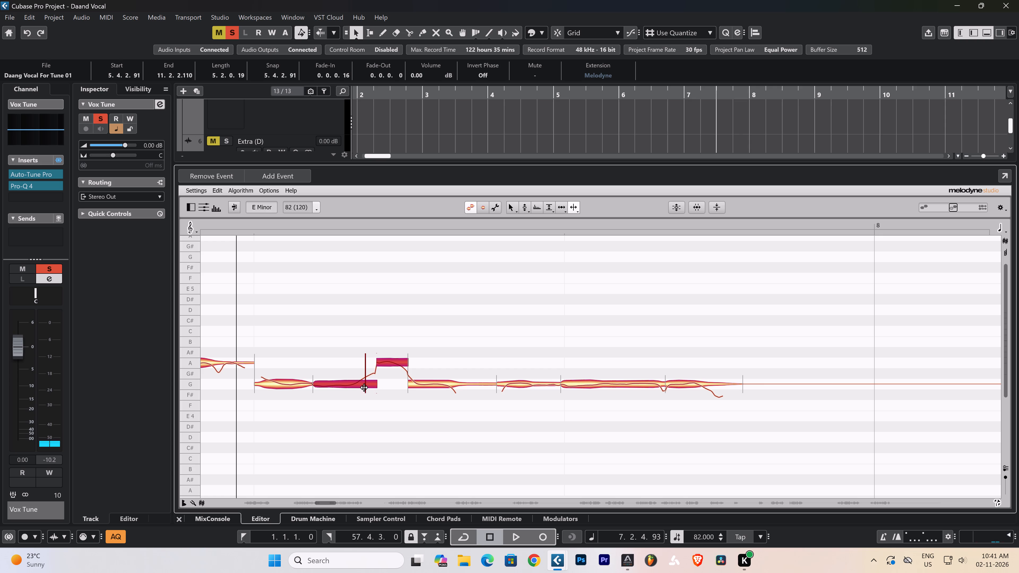
drag(364, 388, 364, 388)
right_drag(391, 400, 345, 402)
drag(362, 385, 347, 287)
key(space)
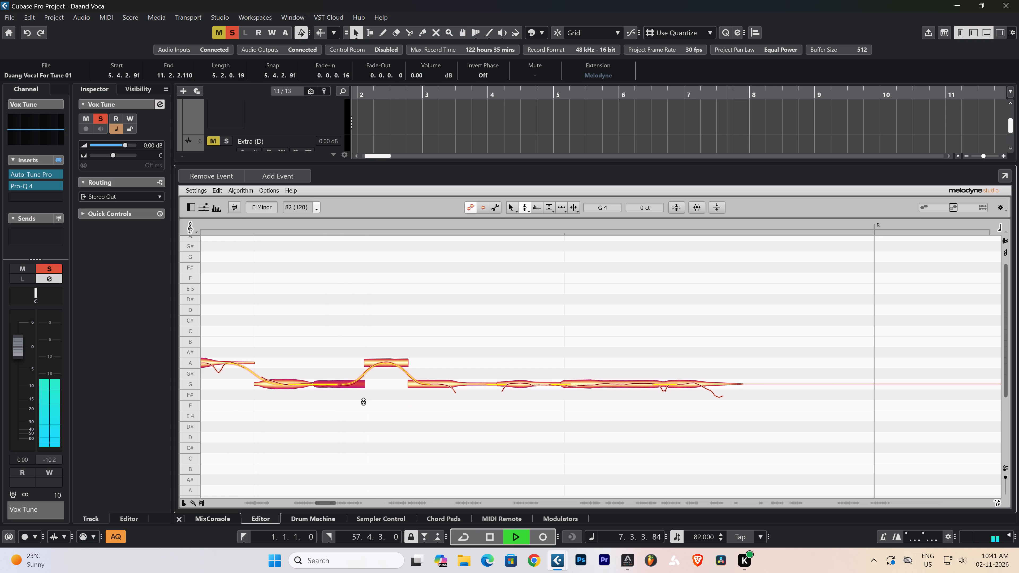
Fine-tune the separation before the short A4 note progressively later, replaying each position, and return to the Pitch tool for a final listen.
right_drag(358, 401, 405, 404)
key(space)
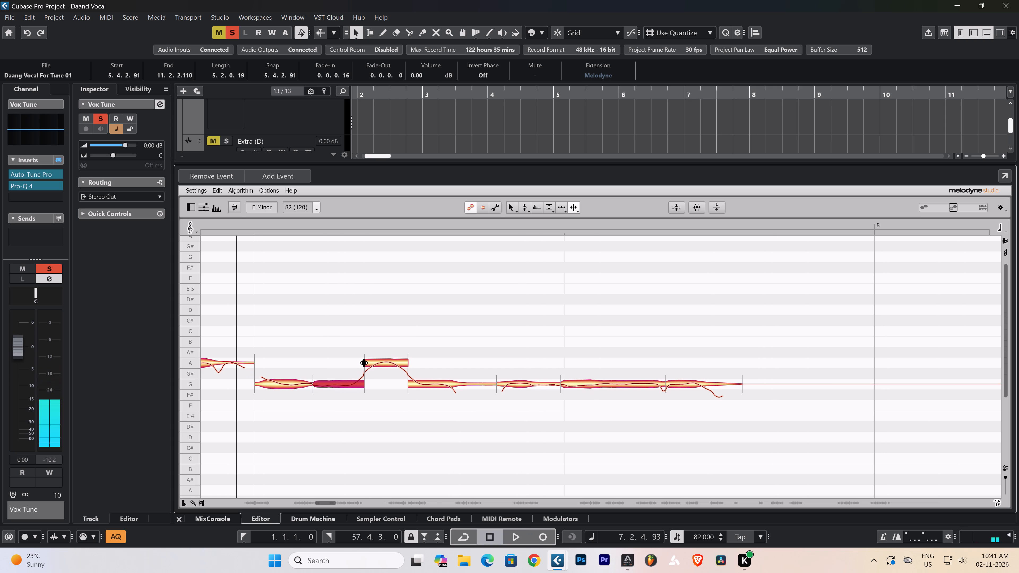
click(364, 363)
key(space)
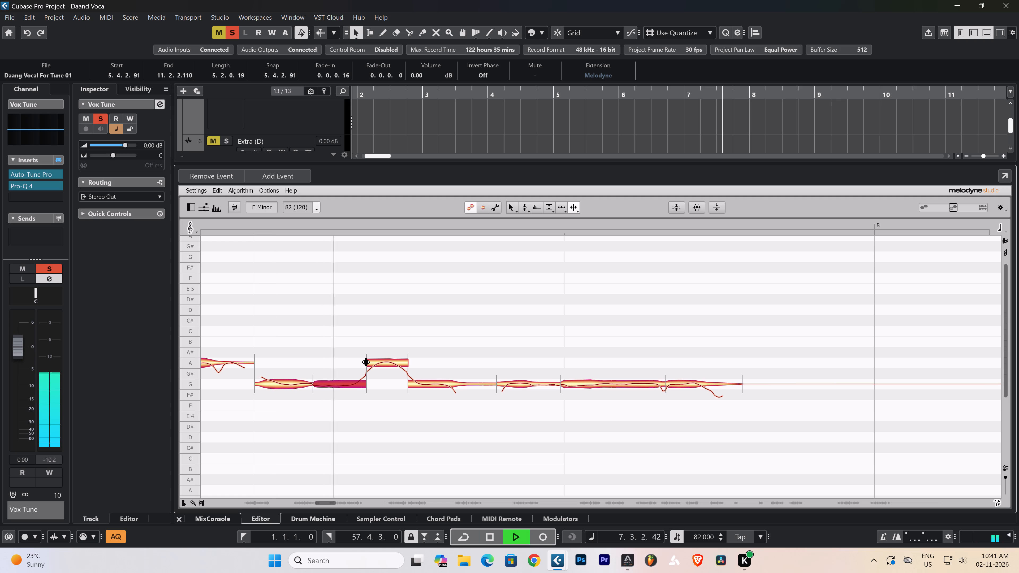
key(space)
drag(366, 362, 372, 363)
key(space)
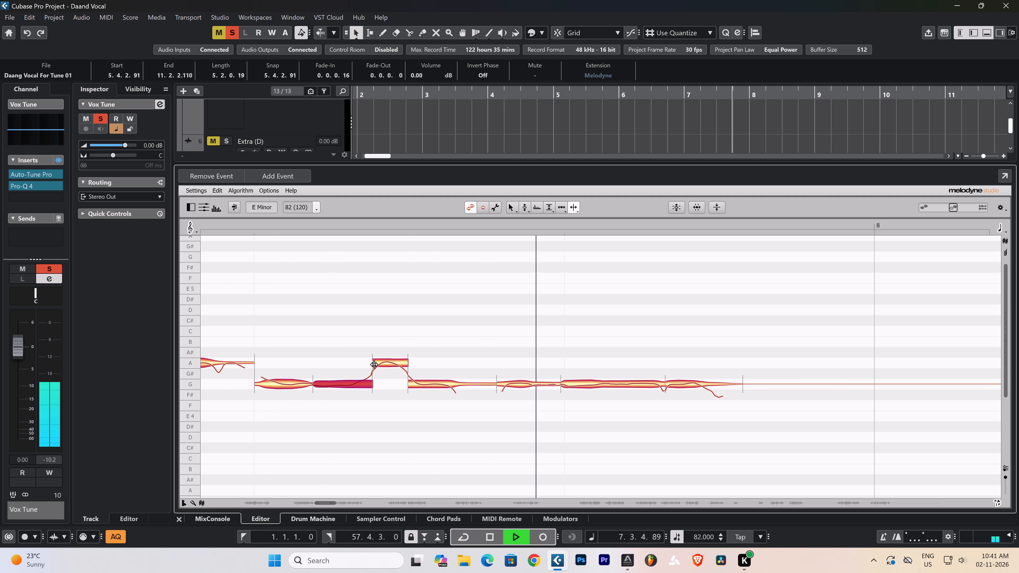
key(space)
double_click(372, 366)
key(space)
key(space)
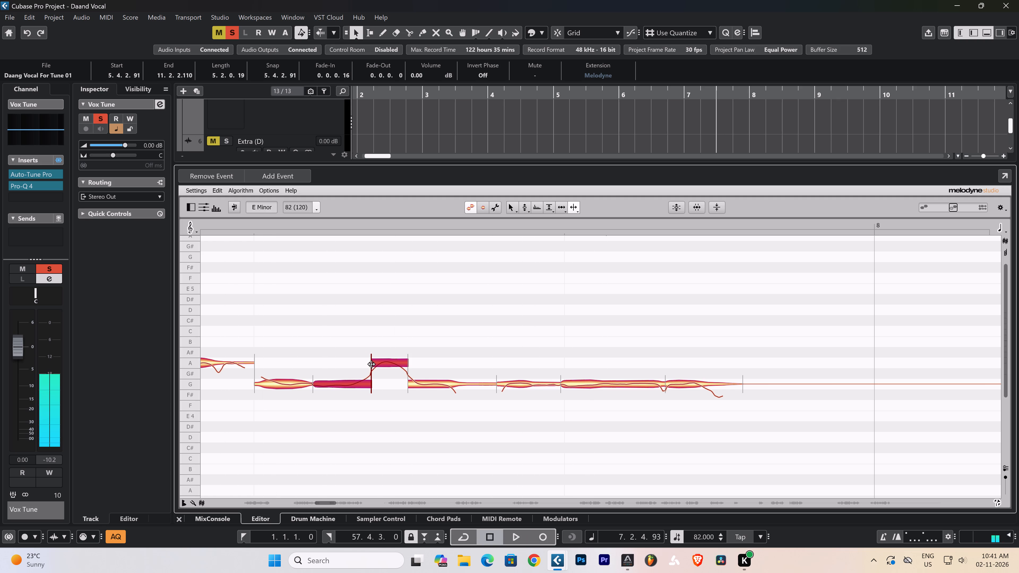
drag(372, 364, 375, 364)
key(space)
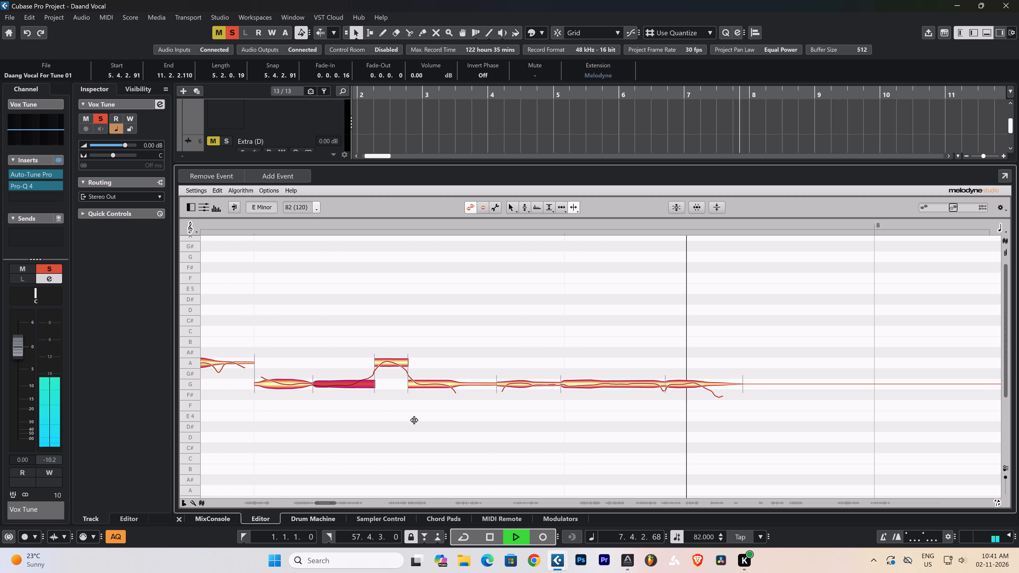
right_drag(411, 420, 362, 420)
click(380, 422)
key(space)
key(space)
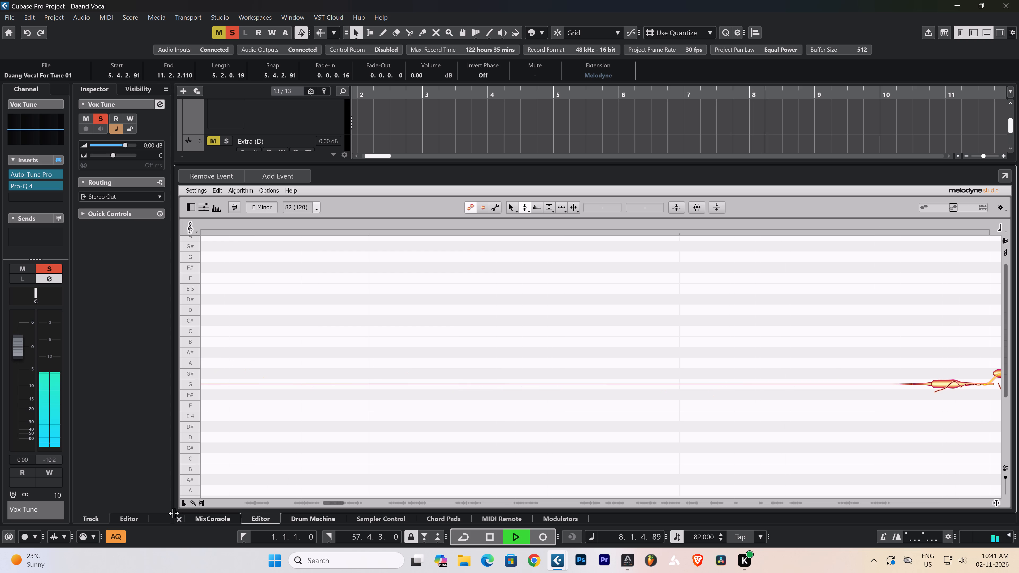
Close the Melodyne editor to return to the full arrangement and save the project.
click(179, 518)
click(503, 394)
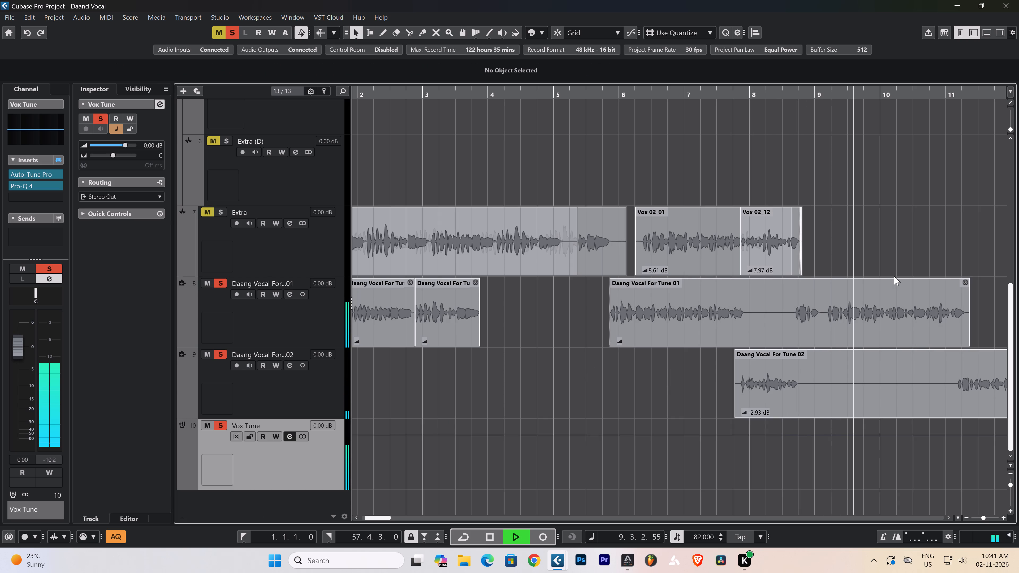
key(ctrl+s)
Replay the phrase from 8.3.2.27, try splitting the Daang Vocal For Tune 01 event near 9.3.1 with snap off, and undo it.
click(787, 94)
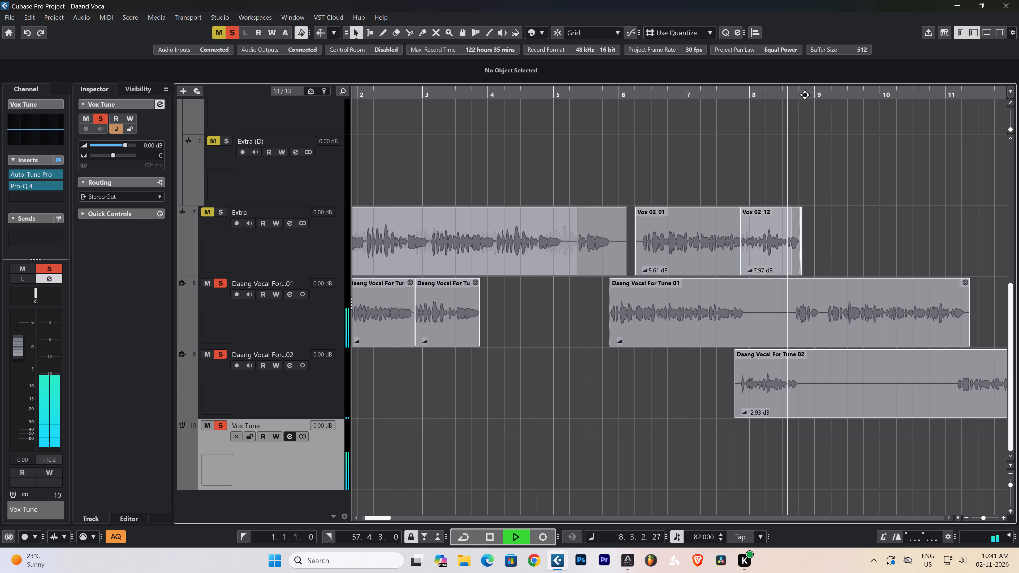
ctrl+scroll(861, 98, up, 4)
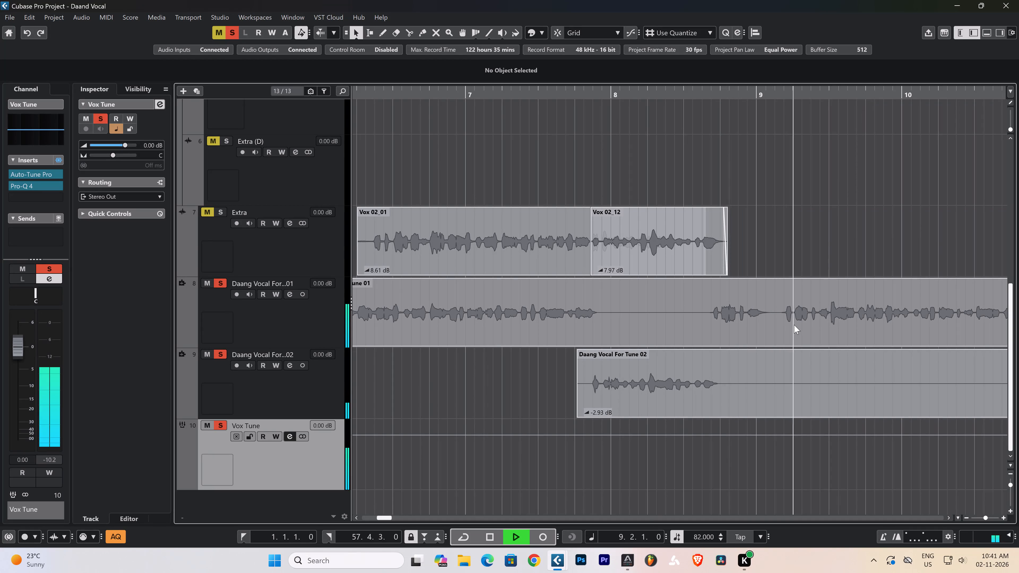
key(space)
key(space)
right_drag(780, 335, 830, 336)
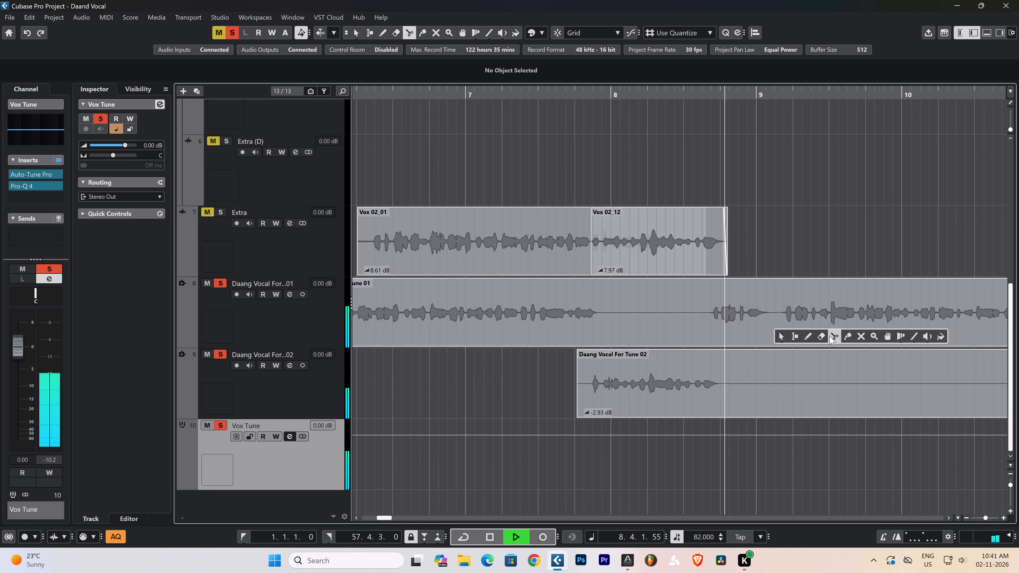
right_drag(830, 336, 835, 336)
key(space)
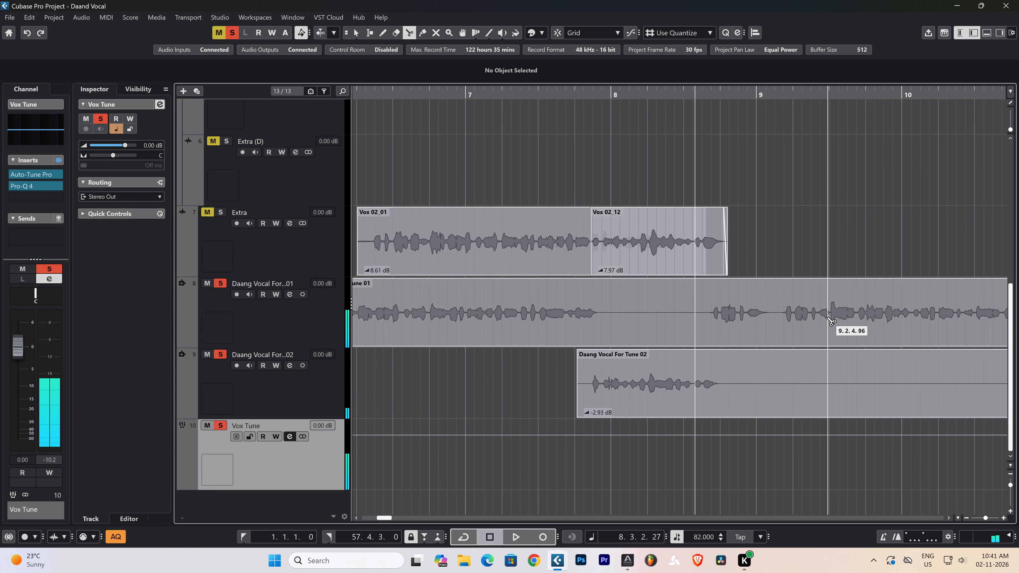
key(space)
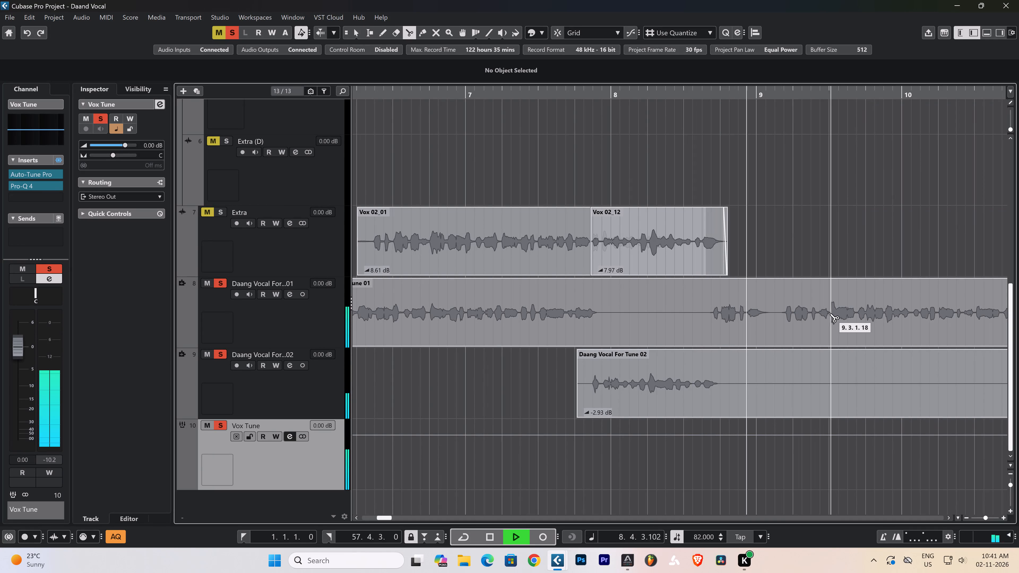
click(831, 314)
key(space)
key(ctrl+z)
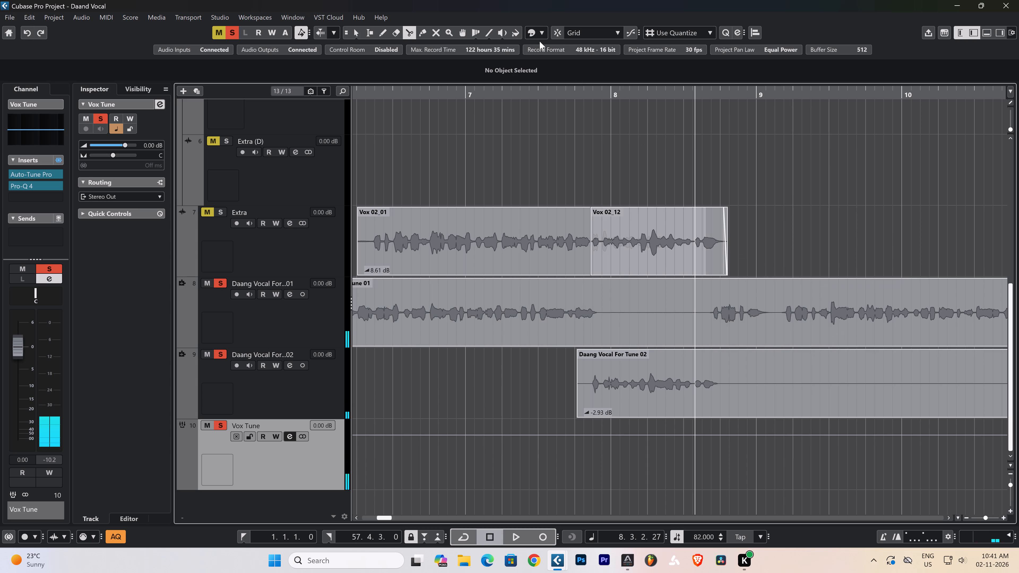
Enable snap and split the Daang Vocal For Tune 01 event at 8.1.1.0, 9.1.3.0 and 9.3.1.0.
click(558, 31)
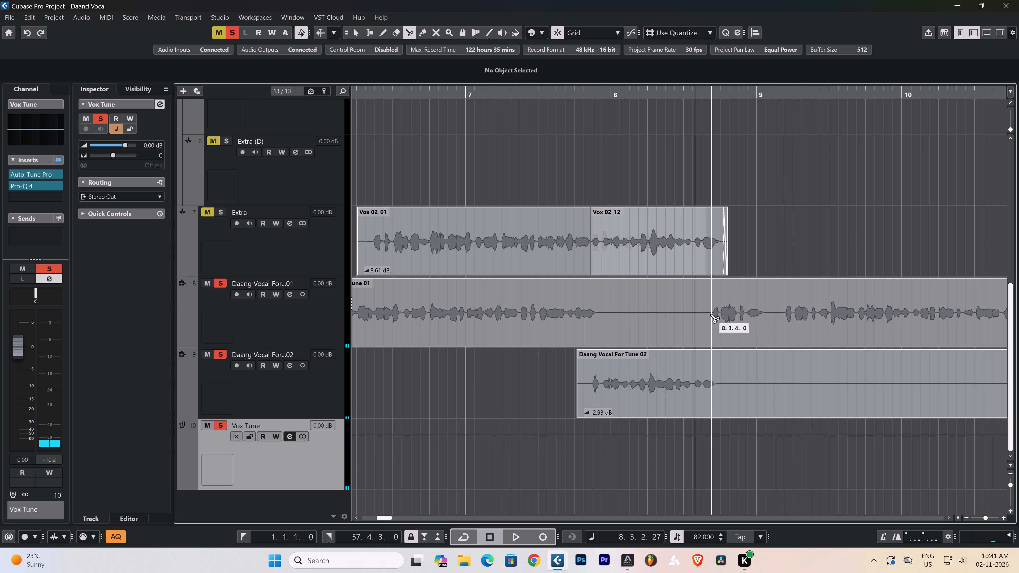
click(609, 312)
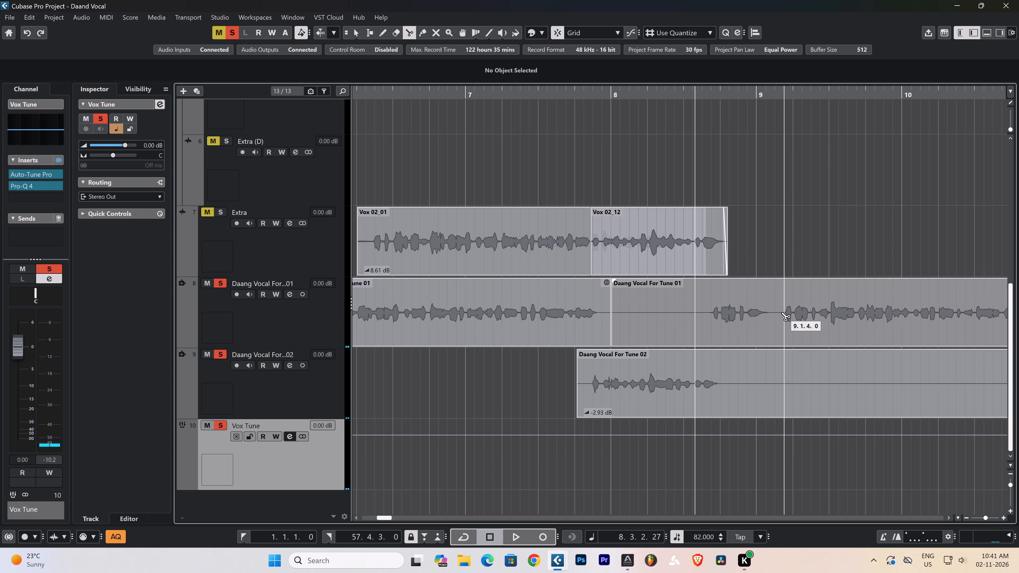
click(778, 313)
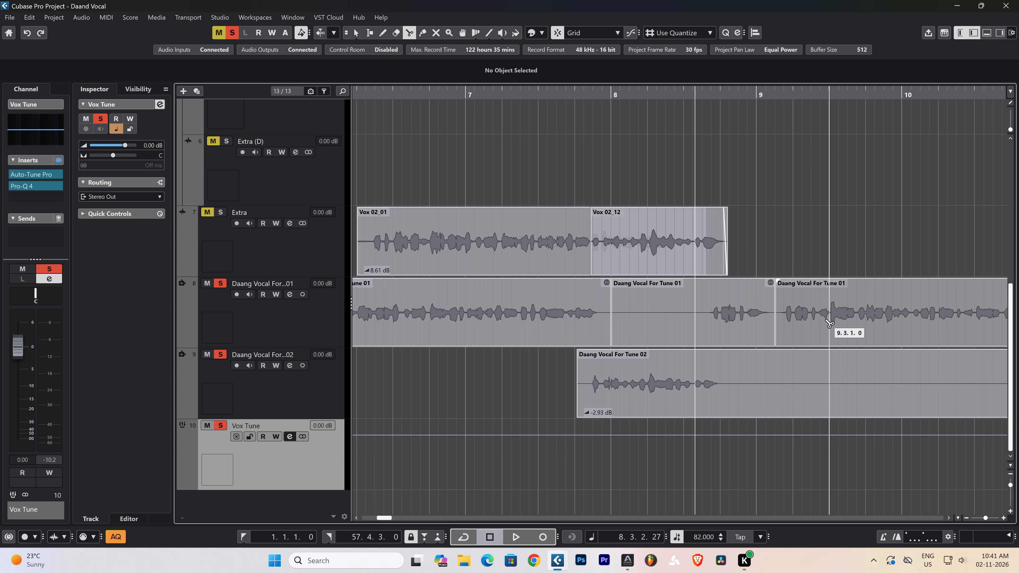
click(828, 319)
Copy the short event between 9.1.3.0 and 9.3.1.0 to 8.3.3.0 on the same track, over the existing phrase, and play it.
right_click(813, 320)
click(813, 320)
alt+drag(809, 320, 807, 320)
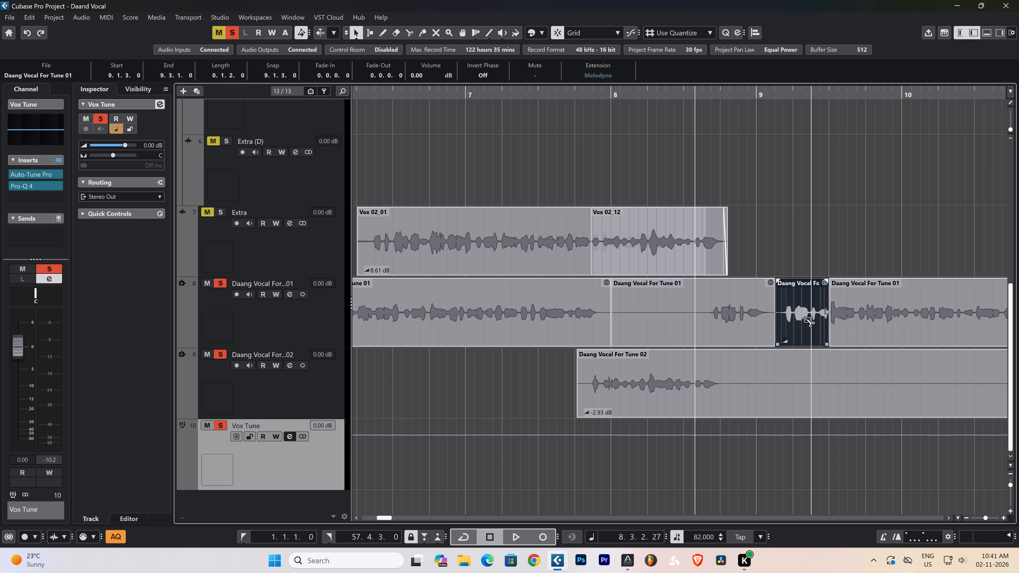
alt+drag(807, 320, 734, 317)
key(space)
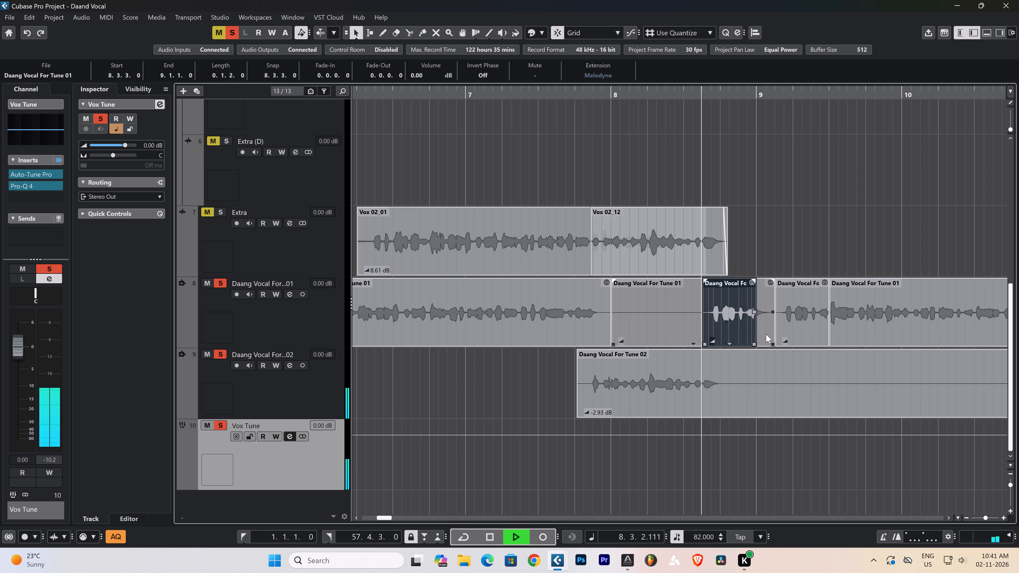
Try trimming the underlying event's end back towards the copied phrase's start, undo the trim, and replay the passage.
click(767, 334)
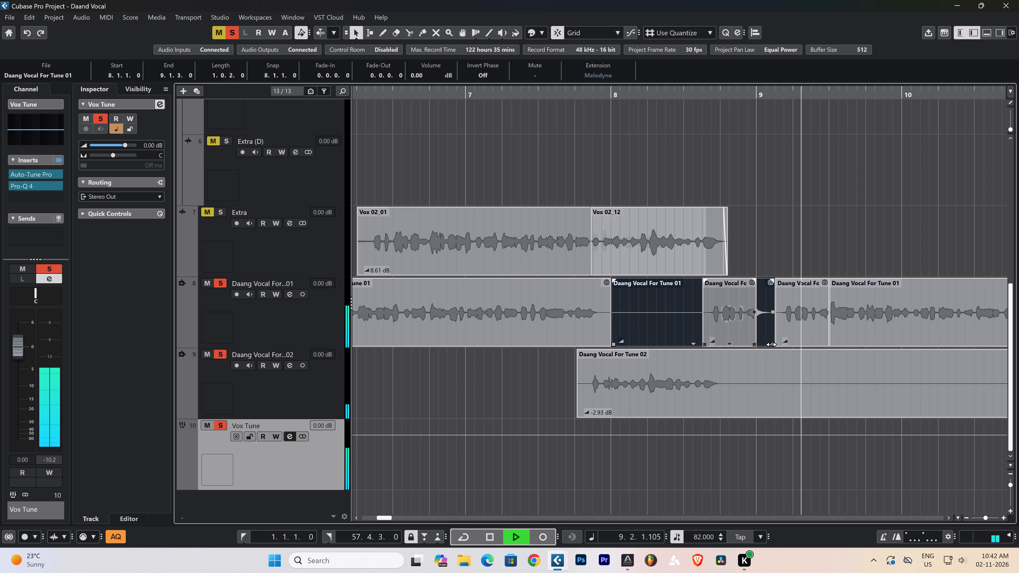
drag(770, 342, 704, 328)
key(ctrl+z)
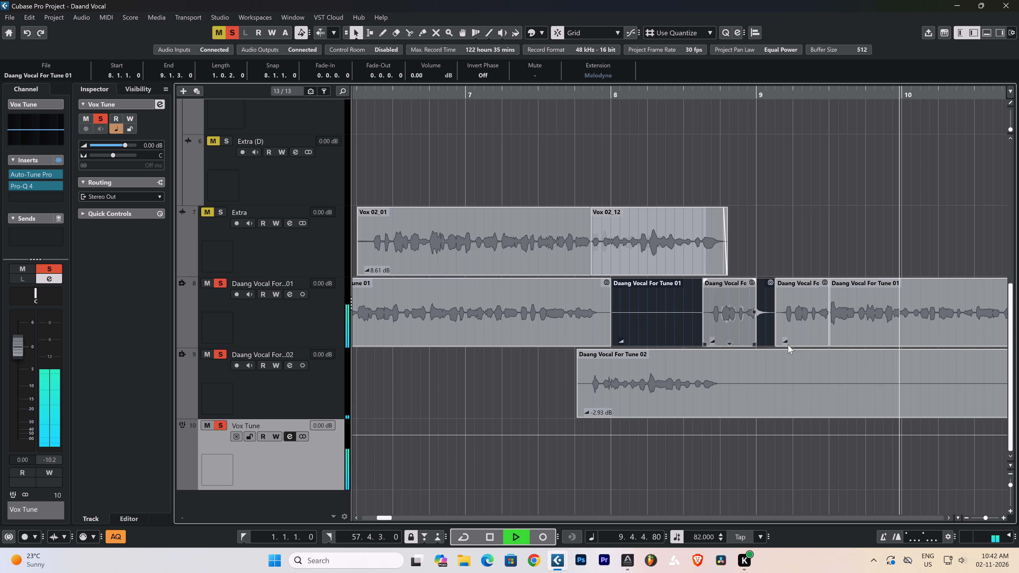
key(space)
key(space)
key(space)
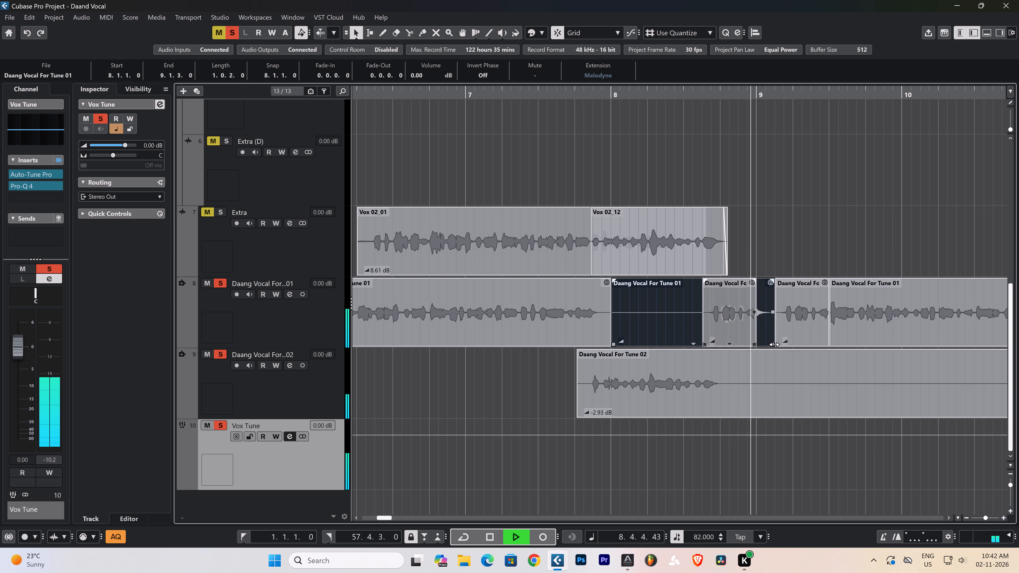
Trim the copied phrase to end at 8.4.4.0 and the underlying event to start there, and replay the join.
drag(754, 345, 749, 347)
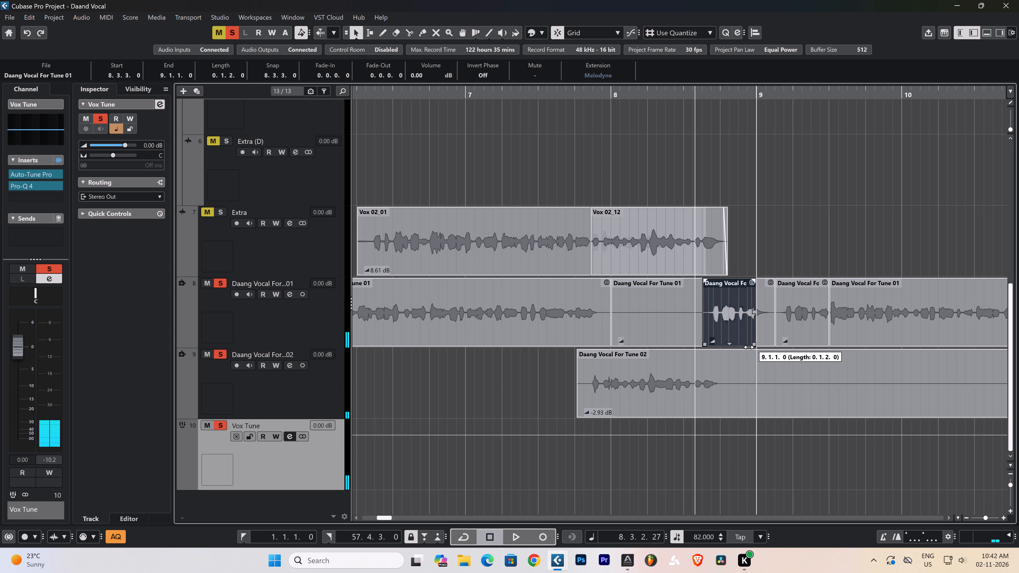
drag(749, 347, 747, 348)
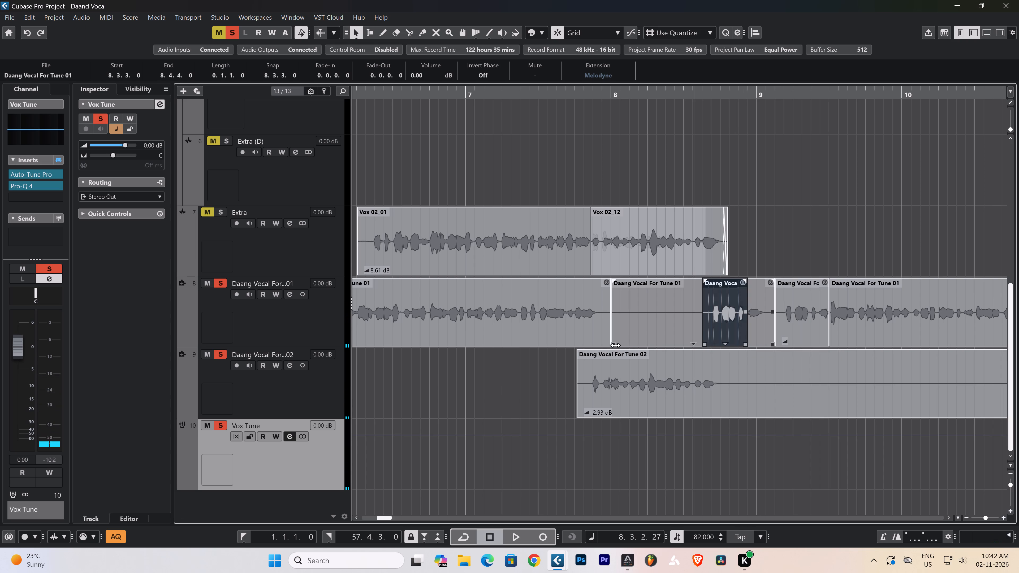
drag(615, 345, 749, 340)
key(space)
click(776, 238)
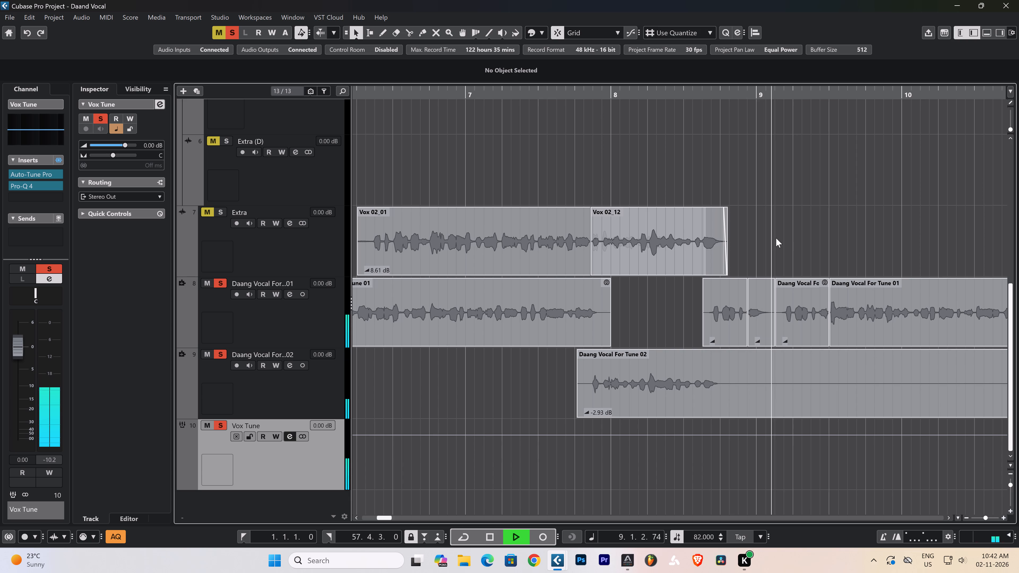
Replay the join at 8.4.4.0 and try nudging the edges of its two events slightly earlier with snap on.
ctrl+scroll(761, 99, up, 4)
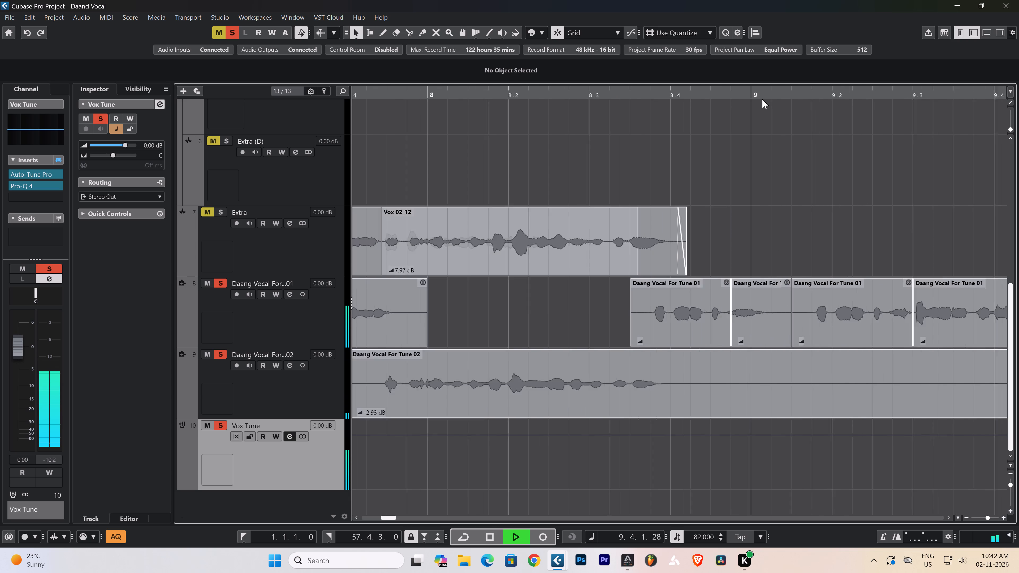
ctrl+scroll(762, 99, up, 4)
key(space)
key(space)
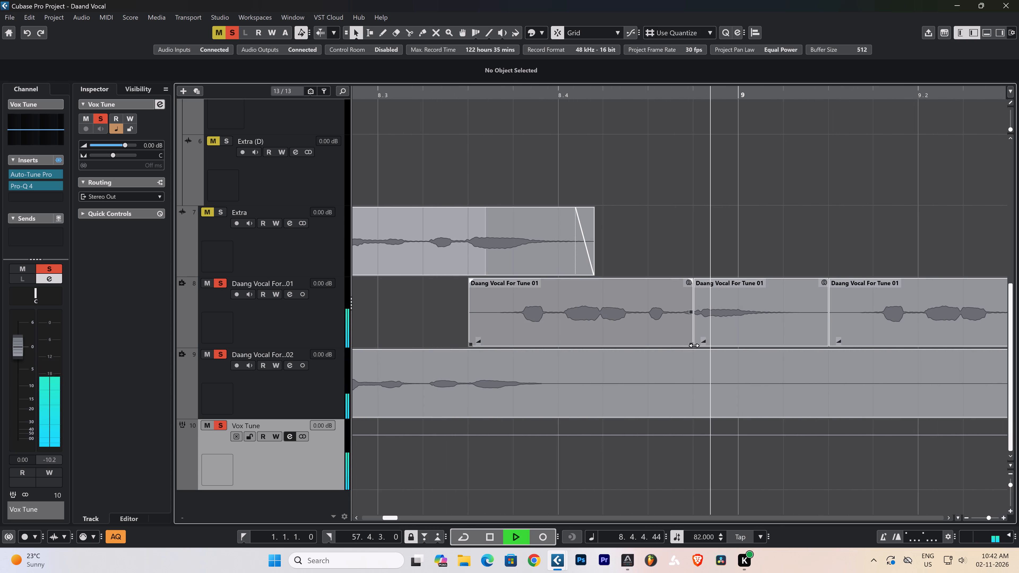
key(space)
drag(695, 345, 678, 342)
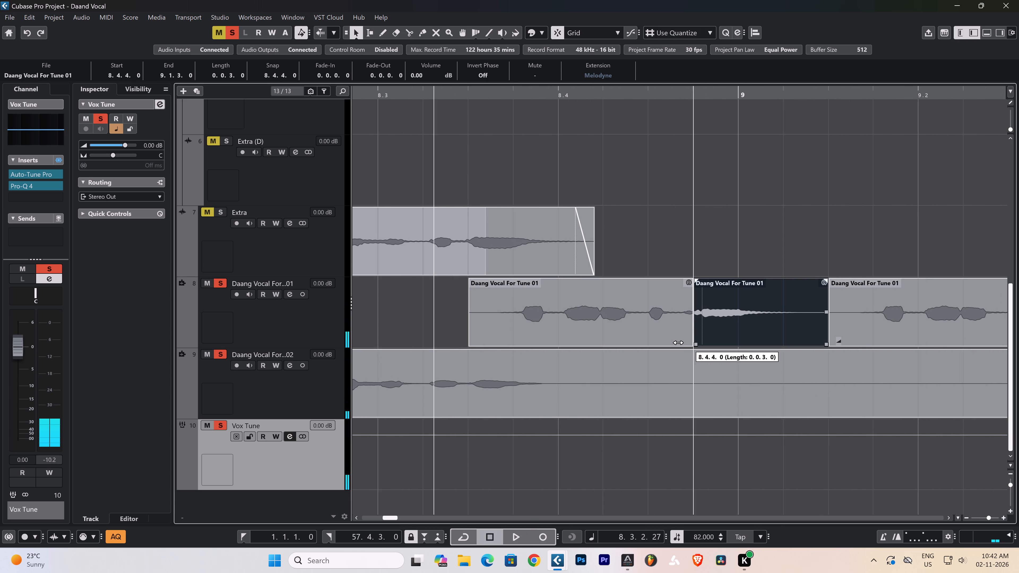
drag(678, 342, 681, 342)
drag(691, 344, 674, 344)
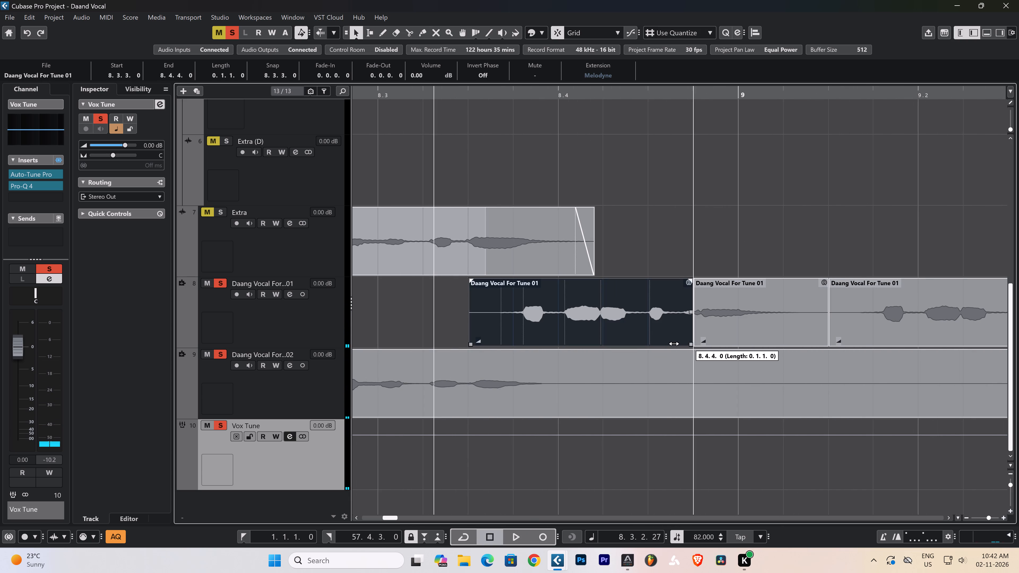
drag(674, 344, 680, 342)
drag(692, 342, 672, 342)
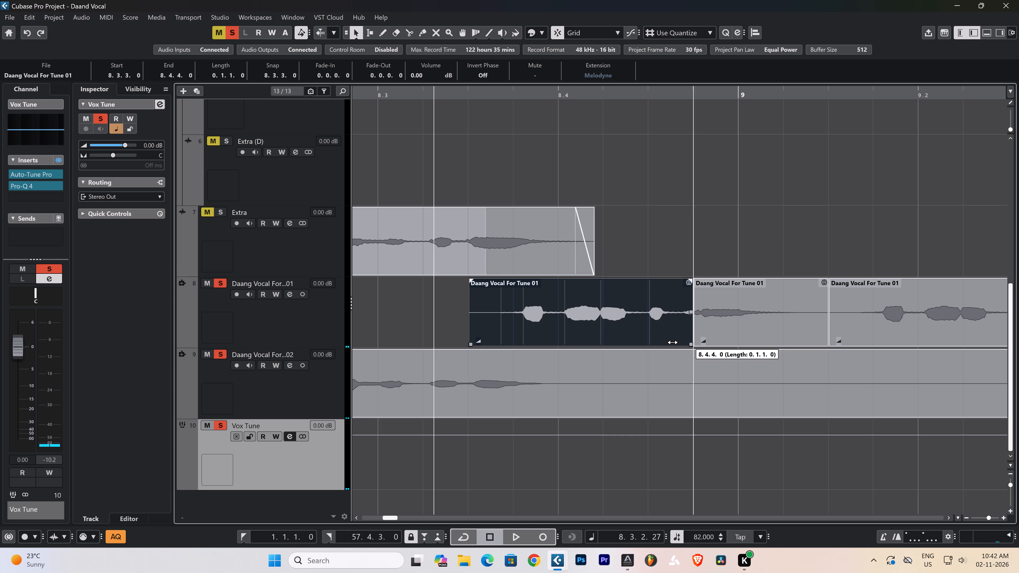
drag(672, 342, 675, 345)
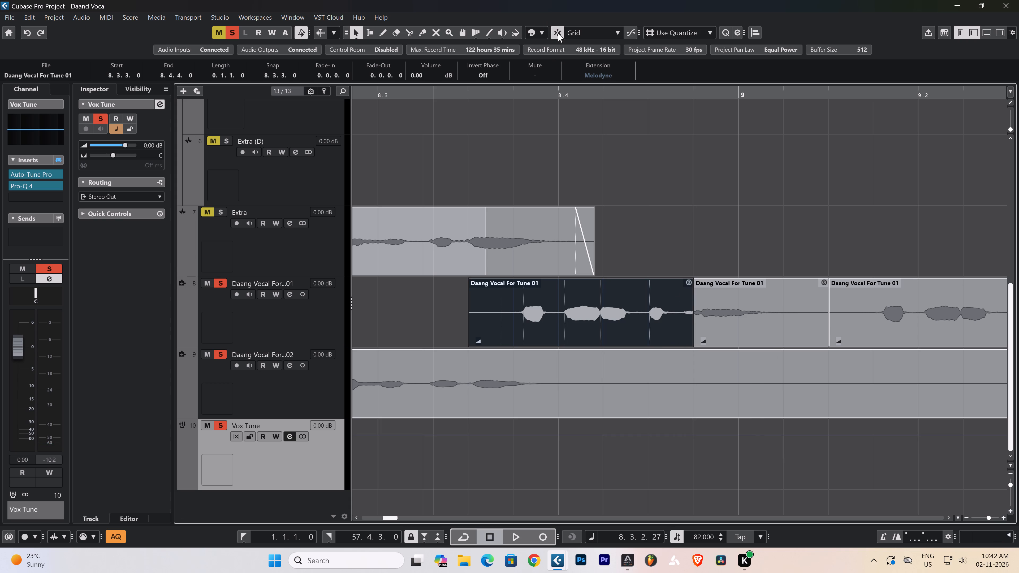
With snap off, move the join between the copied phrase and the following event to about 8.4.3.68 and play it.
click(556, 33)
drag(691, 345, 674, 345)
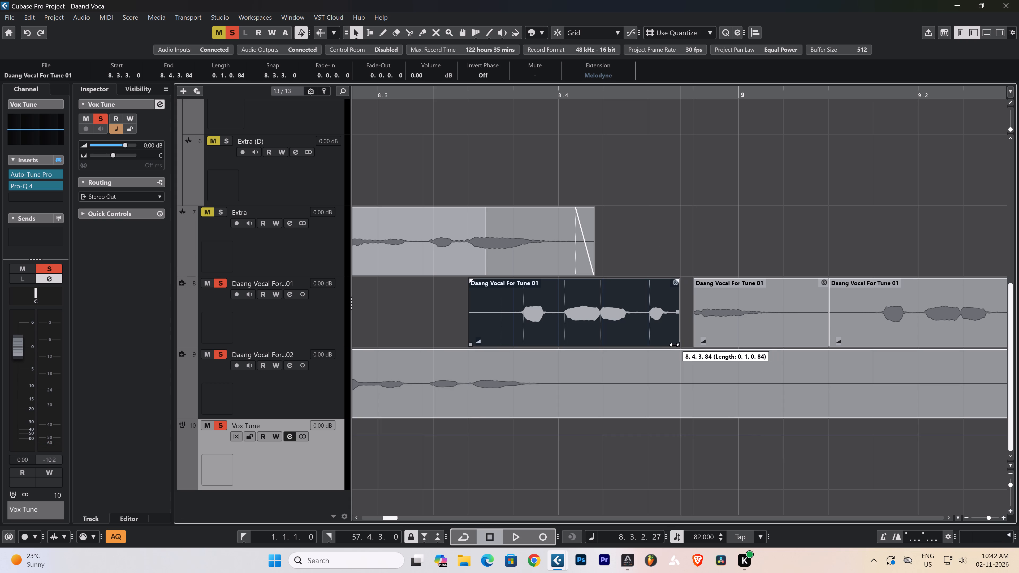
drag(674, 345, 672, 344)
drag(695, 343, 670, 342)
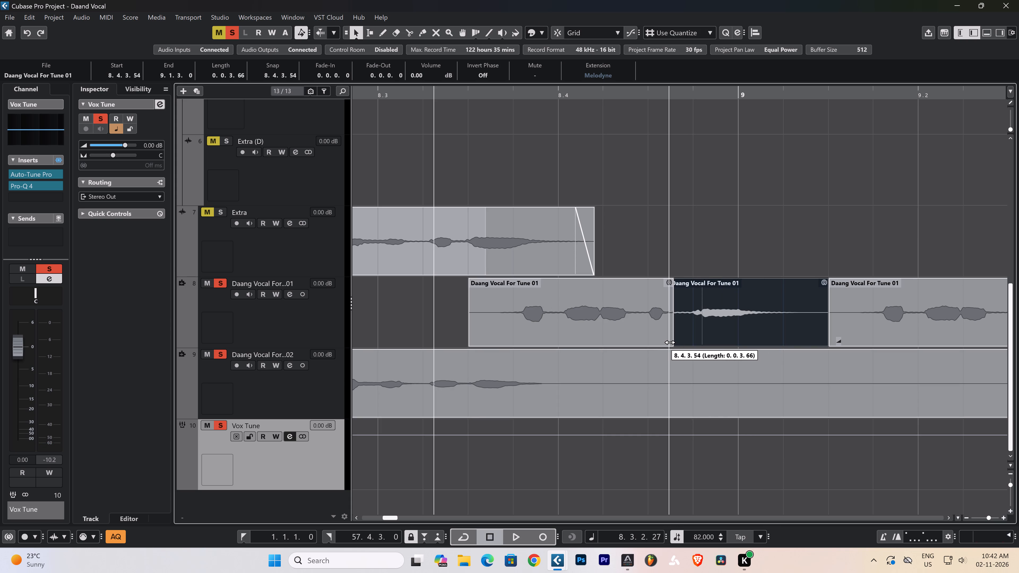
drag(670, 342, 676, 341)
key(space)
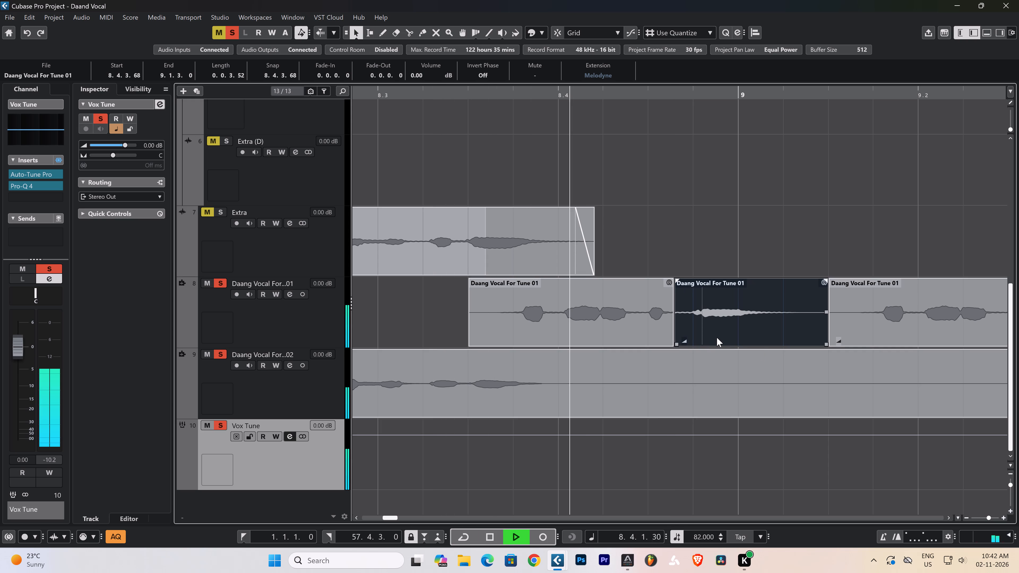
key(space)
key(space)
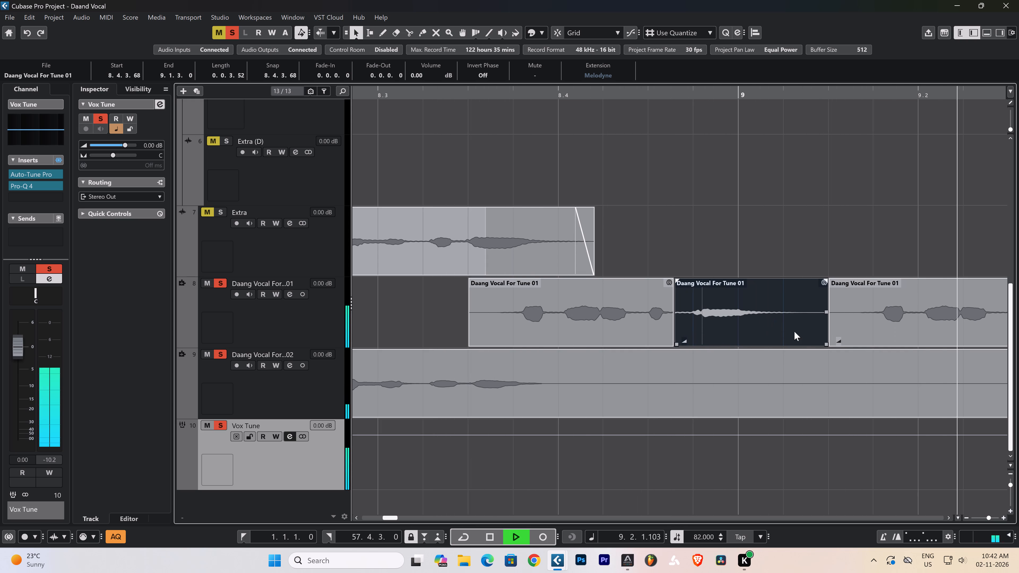
Shorten the event following the copied phrase so it ends at 9.1.1.118.
drag(825, 345, 779, 344)
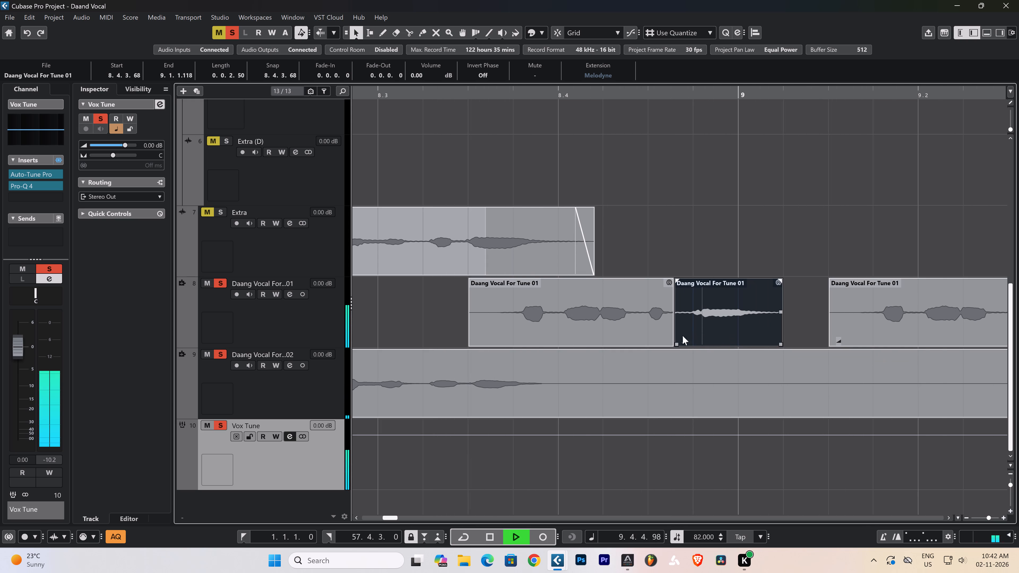
key(space)
key(space)
key(space)
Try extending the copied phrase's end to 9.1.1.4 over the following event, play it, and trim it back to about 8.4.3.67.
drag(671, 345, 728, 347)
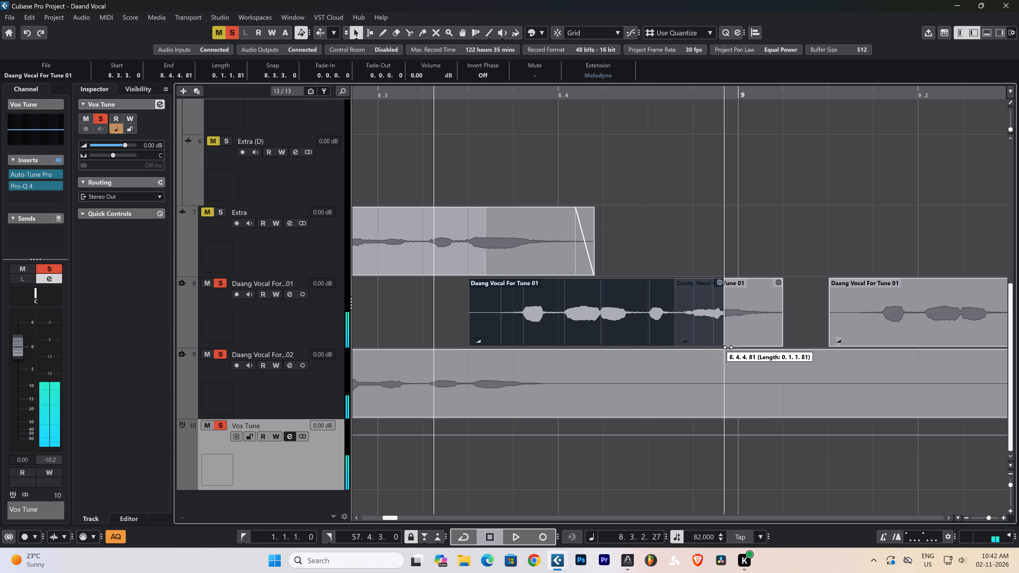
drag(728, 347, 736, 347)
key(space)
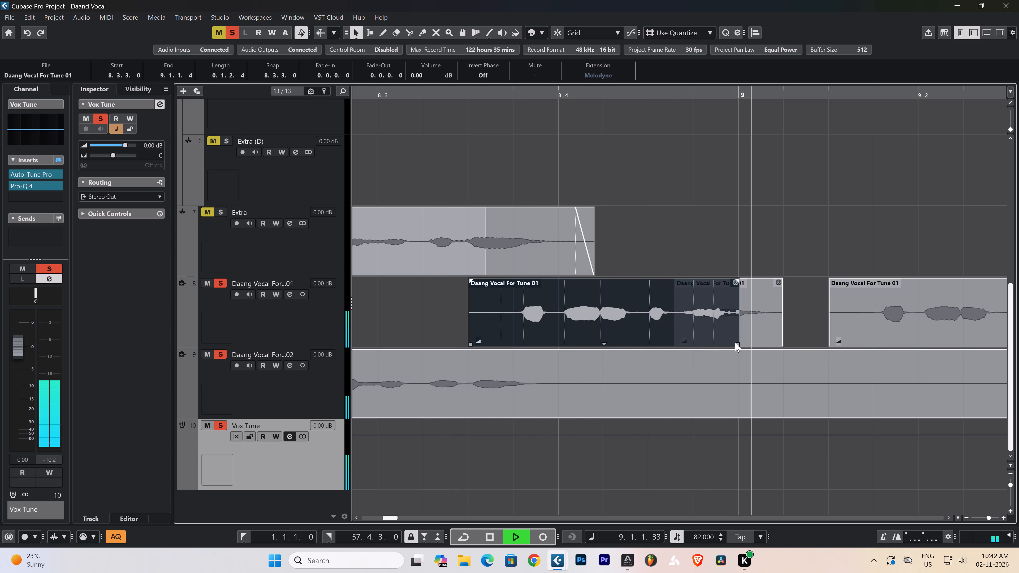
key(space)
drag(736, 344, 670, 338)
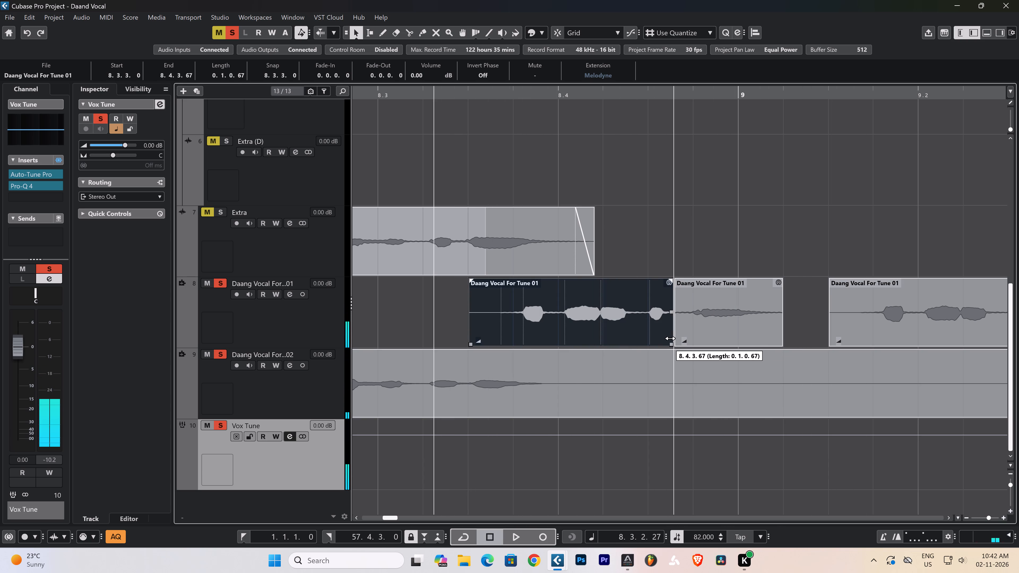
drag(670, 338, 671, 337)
Replay the edited join before bar 9, let playback continue past bar 11, and save the project.
click(740, 326)
key(space)
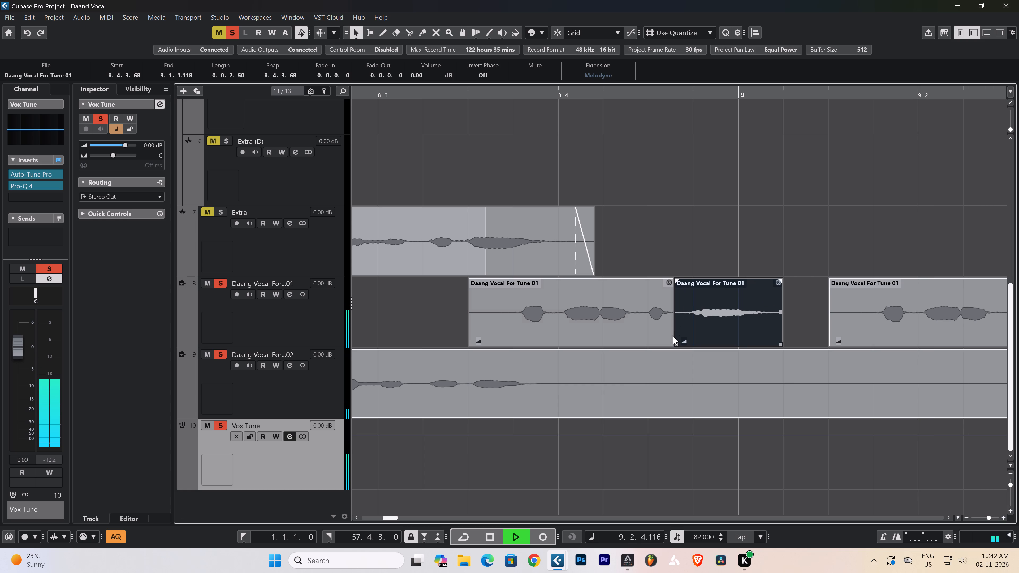
click(772, 255)
key(ctrl+s)
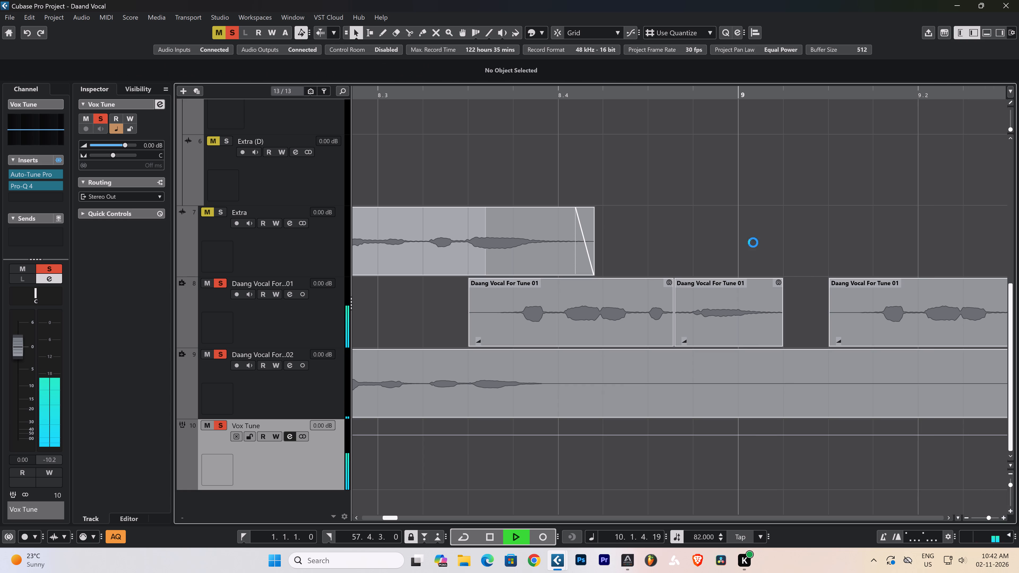
ctrl+scroll(566, 95, down, 1)
ctrl+scroll(566, 95, up, 1)
ctrl+scroll(566, 95, down, 3)
ctrl+scroll(566, 95, up, 2)
ctrl+scroll(566, 95, down, 1)
ctrl+scroll(566, 95, up, 1)
ctrl+scroll(566, 95, down, 4)
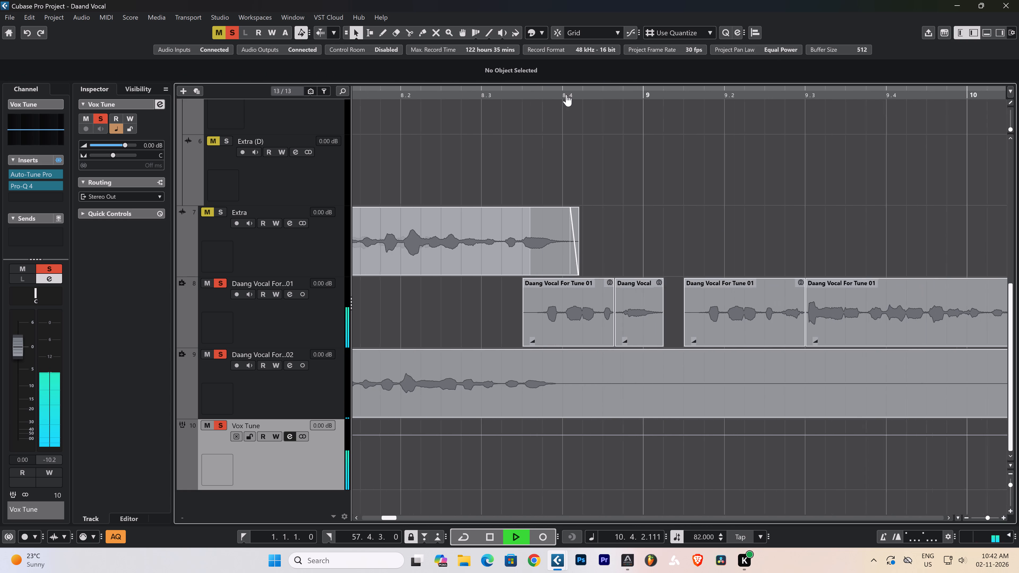
ctrl+scroll(566, 95, down, 3)
ctrl+scroll(566, 95, up, 2)
ctrl+scroll(566, 95, down, 5)
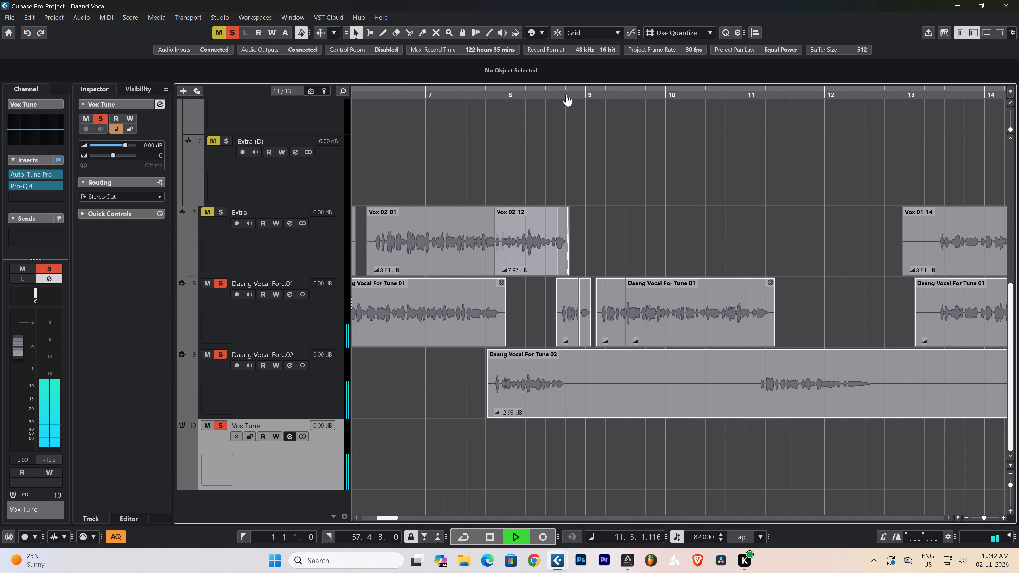
key(ctrl+s)
Play the vocal from just before bar 2 and save the project again.
ctrl+scroll(566, 95, down, 1)
ctrl+scroll(566, 95, up, 1)
ctrl+scroll(566, 95, down, 1)
ctrl+scroll(566, 95, up, 2)
ctrl+scroll(566, 95, down, 1)
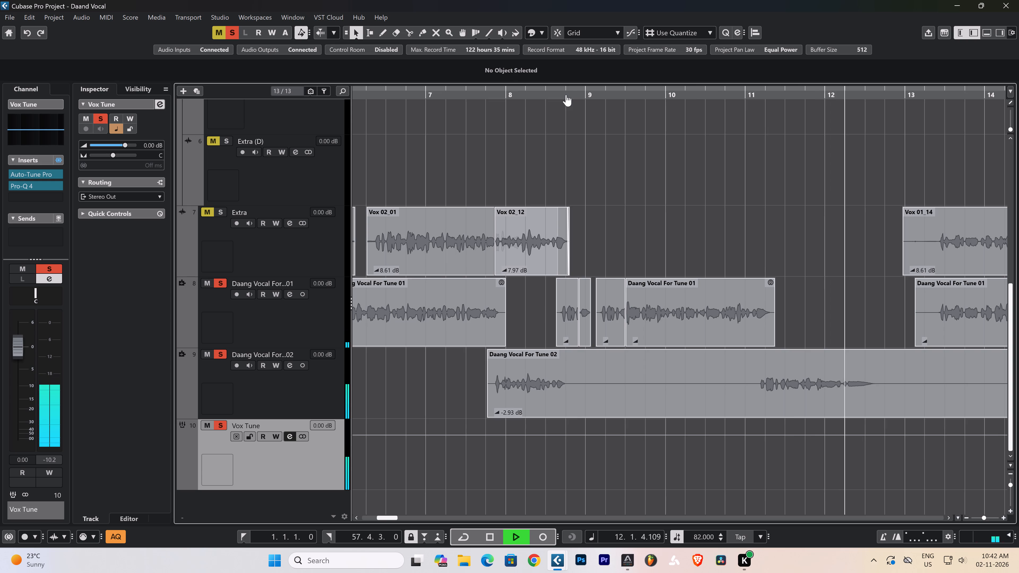
ctrl+scroll(566, 95, down, 1)
ctrl+scroll(566, 95, up, 1)
ctrl+scroll(566, 95, down, 5)
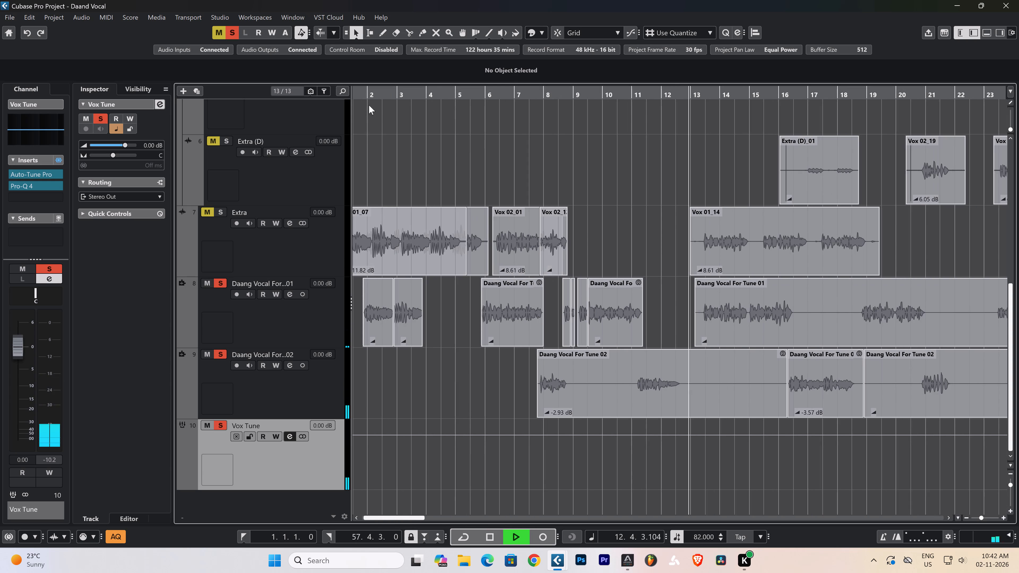
key(space)
click(356, 95)
key(space)
key(ctrl+s)
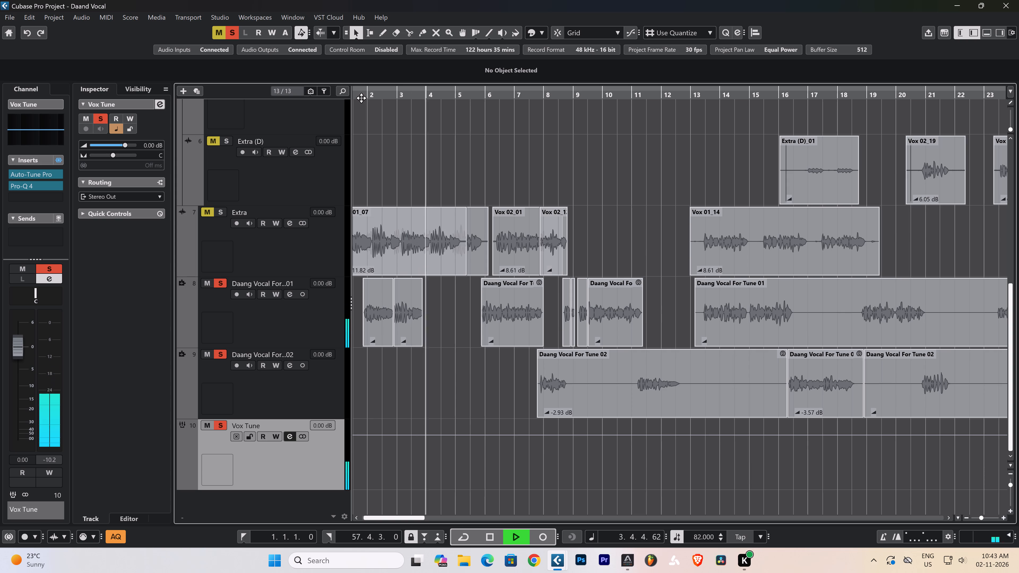
Play from bar 2, trim the first phrase's end on Daang Vocal track 01 to 2.4.2.45, and give it a 0.0.0.46 fade-out.
click(374, 97)
ctrl+scroll(375, 97, up, 4)
ctrl+scroll(377, 97, down, 1)
ctrl+scroll(378, 97, up, 6)
ctrl+scroll(467, 308, up, 2)
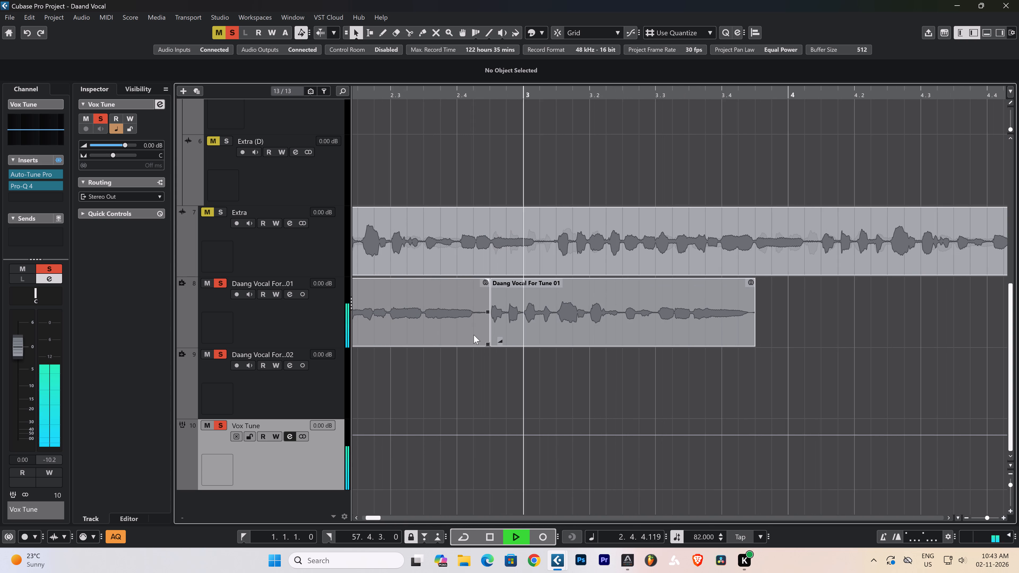
key(space)
key(space)
drag(487, 345, 477, 347)
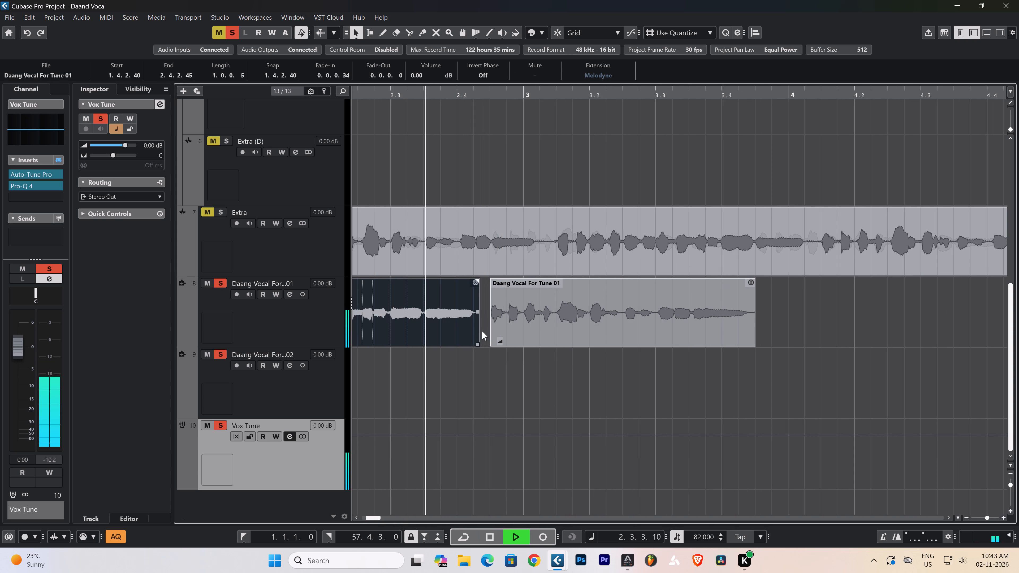
drag(478, 279, 472, 279)
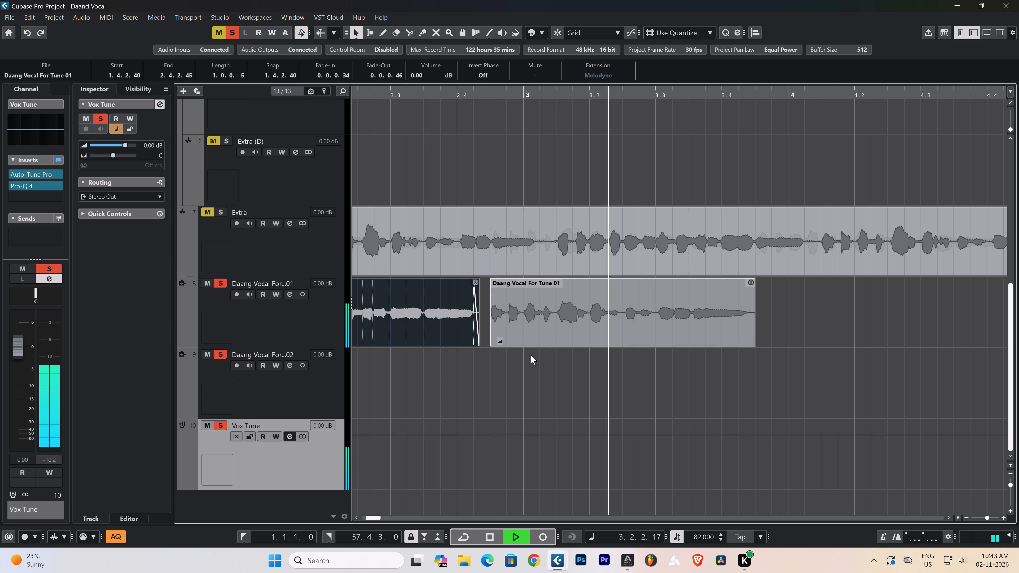
Open the event starting at 2.4.3.0 in Melodyne, play it to examine its notes, and close the editor.
double_click(667, 317)
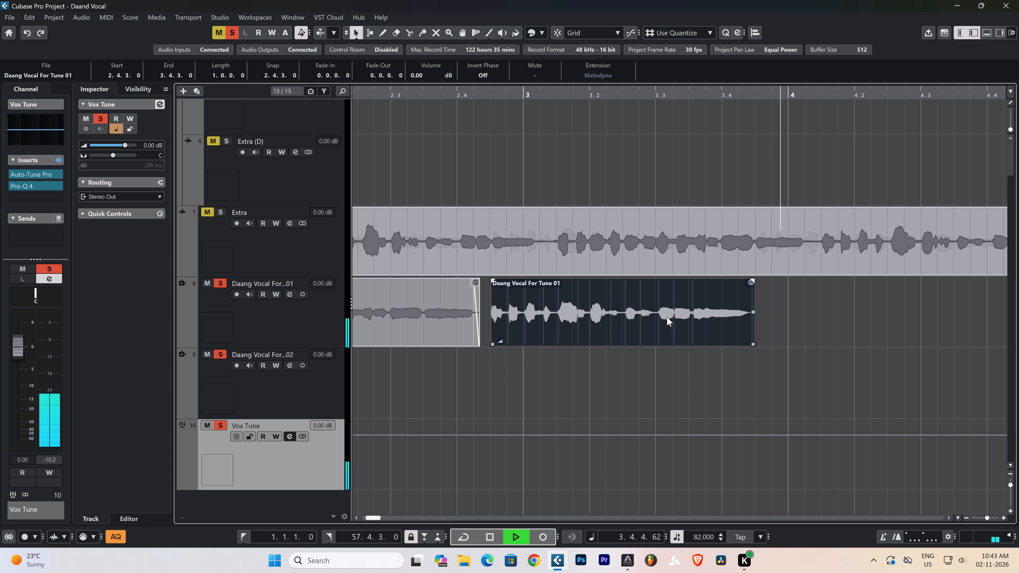
key(space)
key(space)
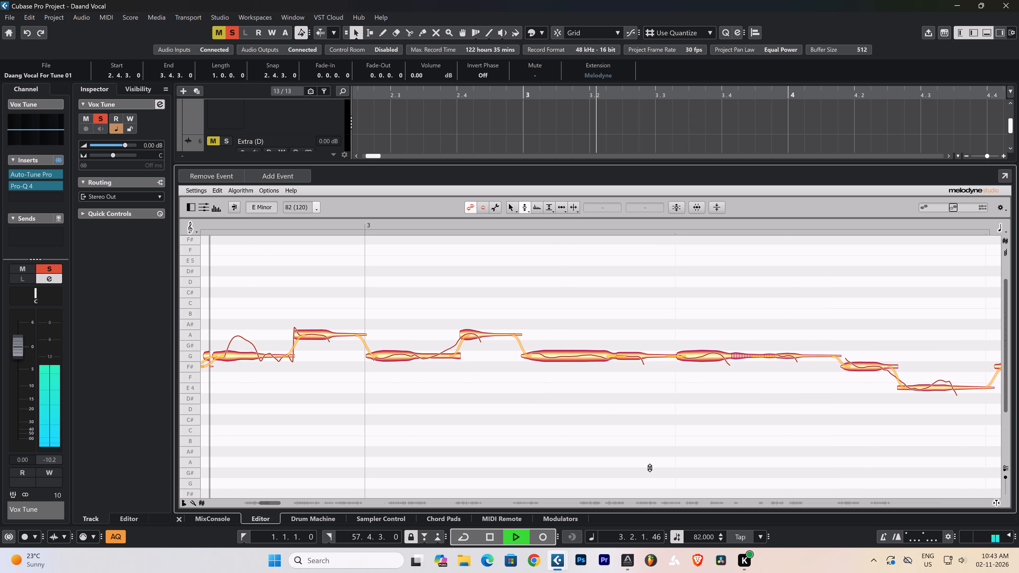
key(space)
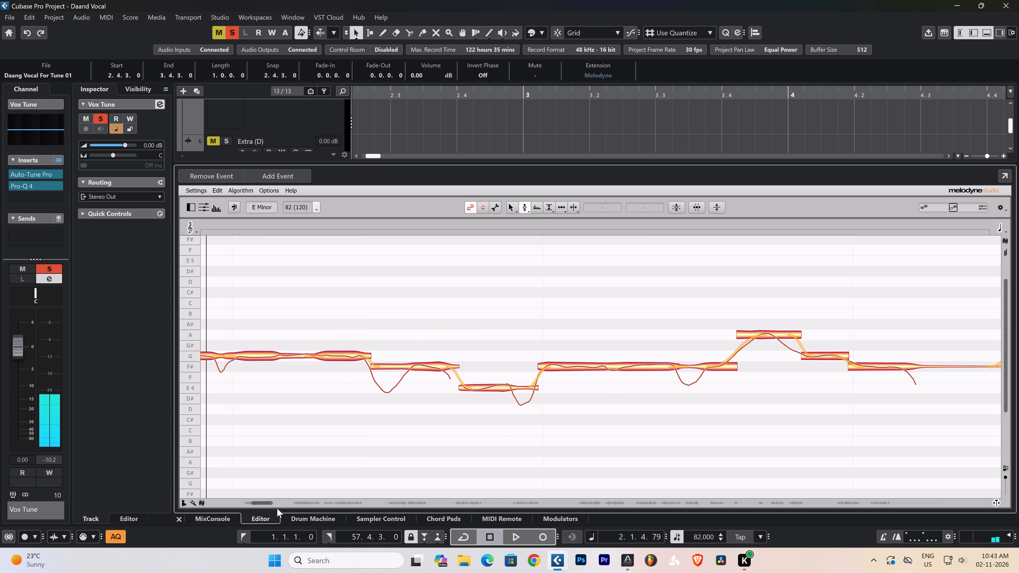
drag(273, 505, 302, 507)
click(180, 519)
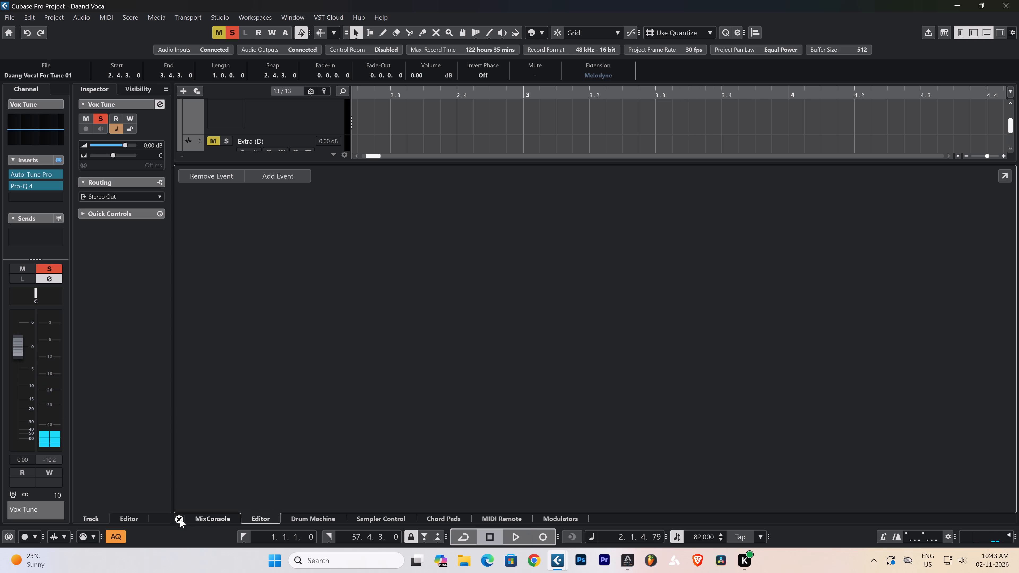
click(489, 414)
Set playback to start at 2.3.2.110 and listen to the end of the first phrase.
key(space)
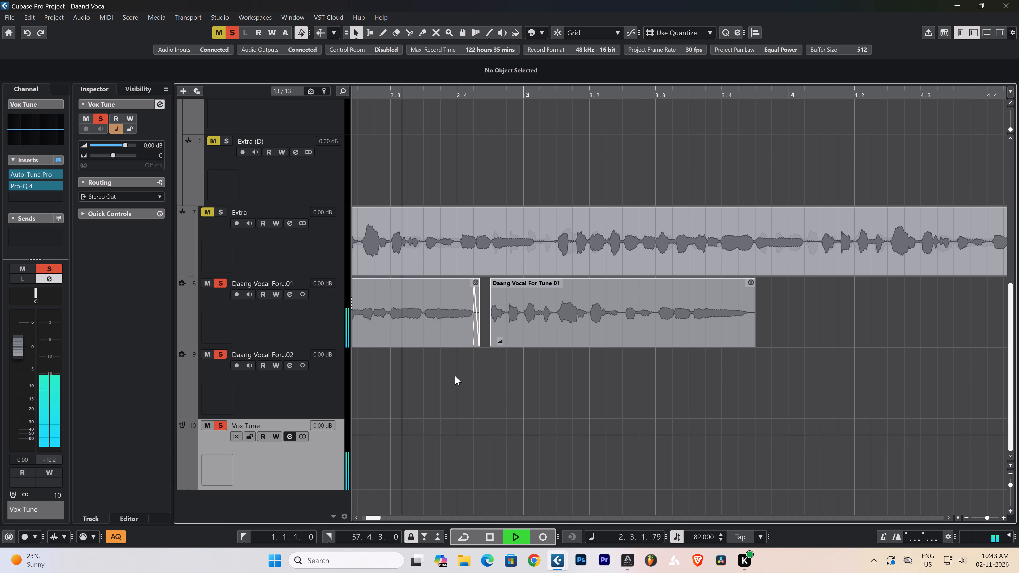
key(space)
click(422, 97)
key(space)
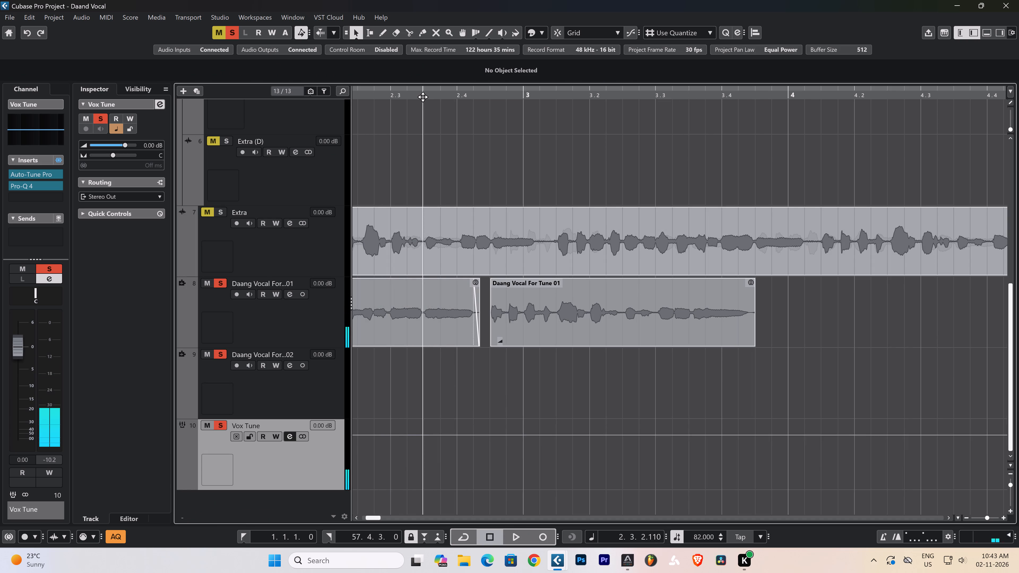
key(space)
key(space)
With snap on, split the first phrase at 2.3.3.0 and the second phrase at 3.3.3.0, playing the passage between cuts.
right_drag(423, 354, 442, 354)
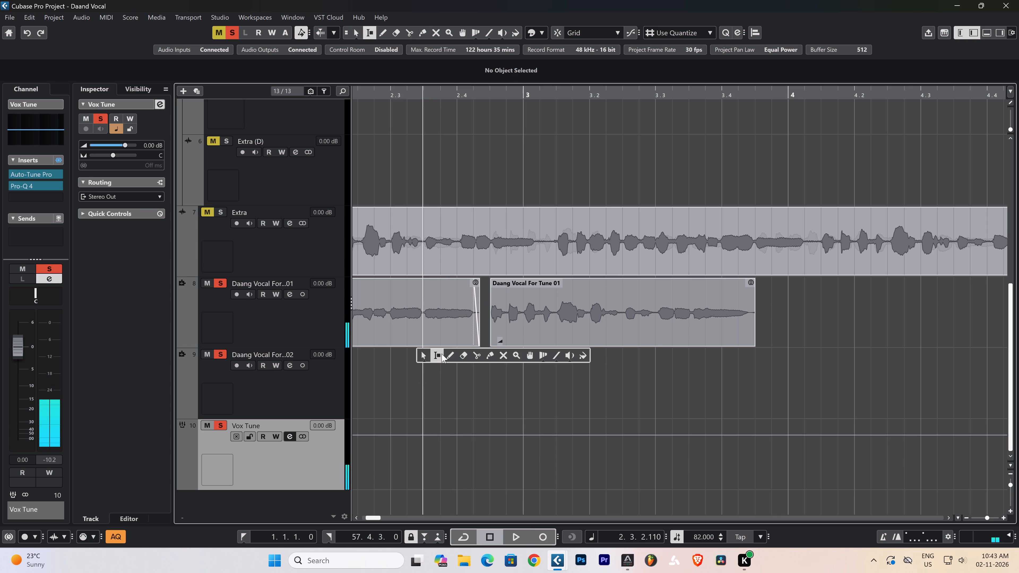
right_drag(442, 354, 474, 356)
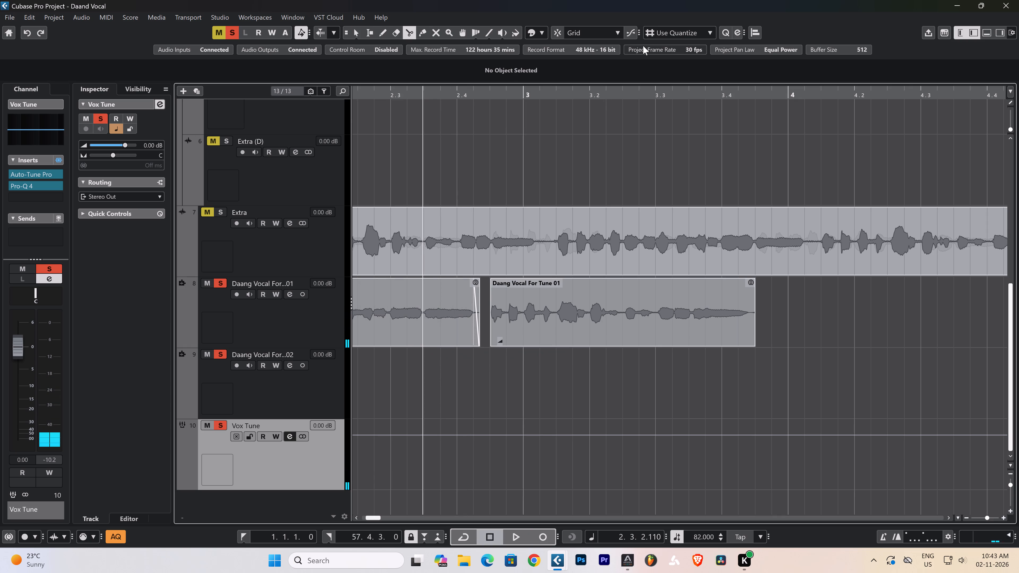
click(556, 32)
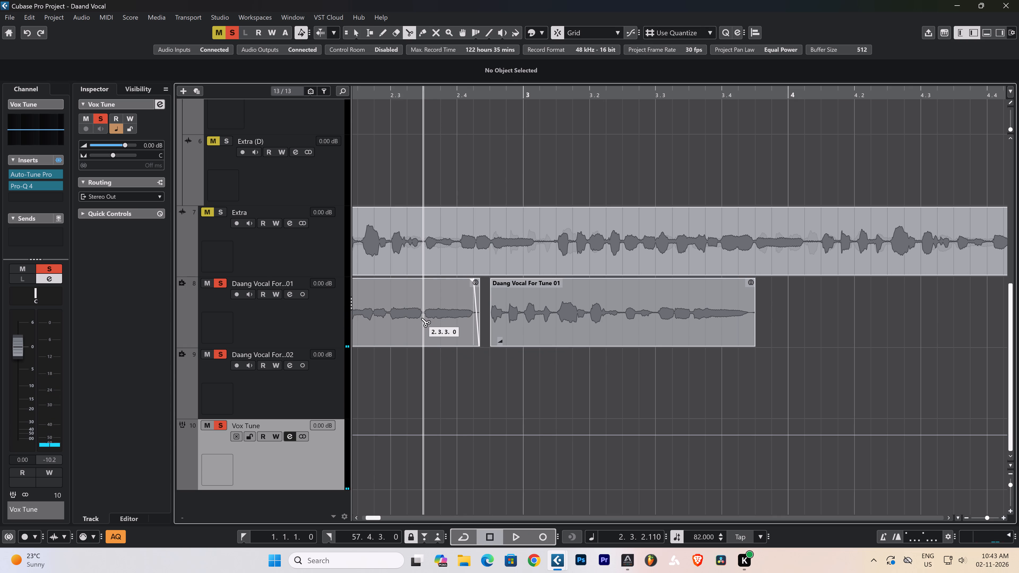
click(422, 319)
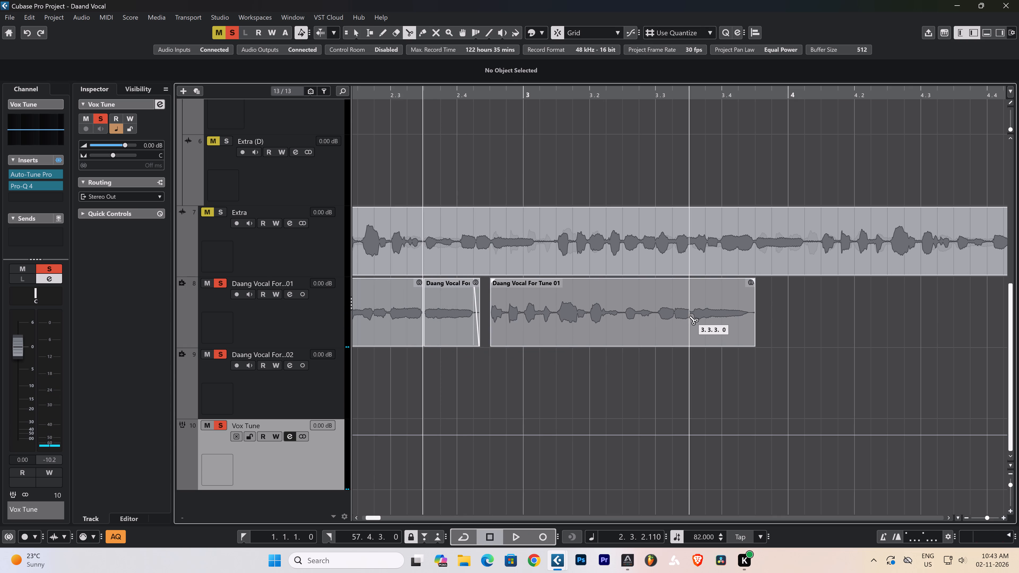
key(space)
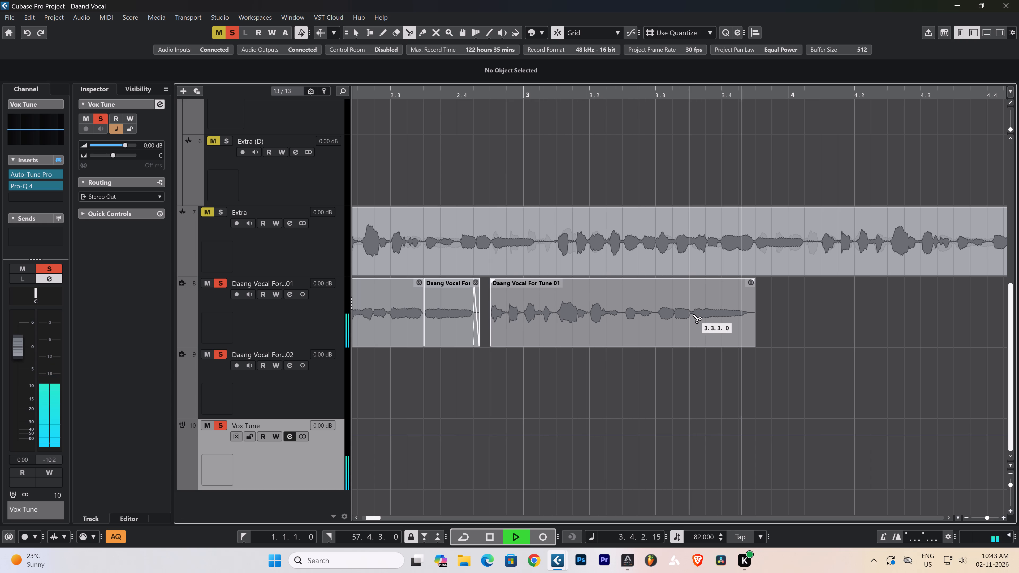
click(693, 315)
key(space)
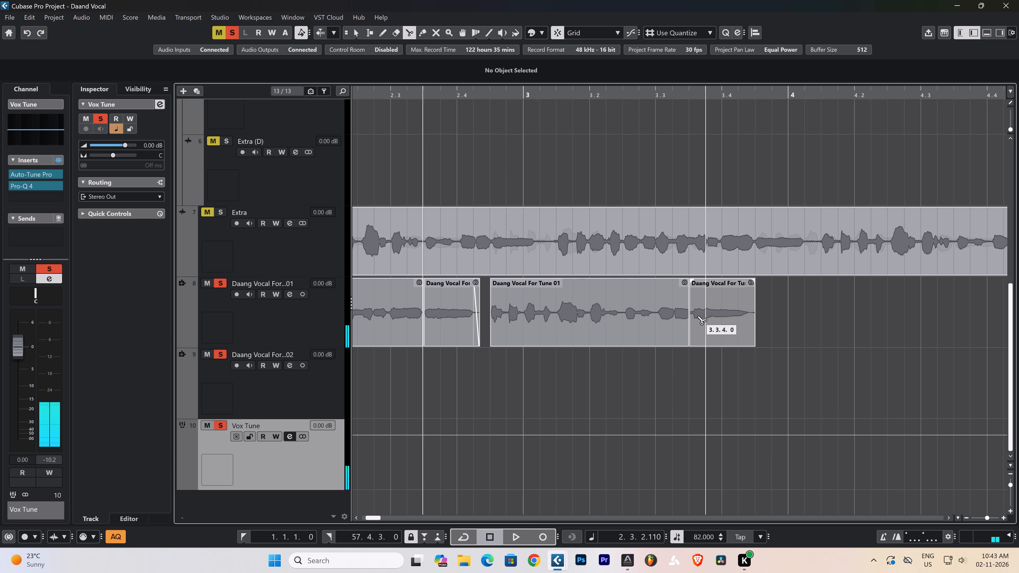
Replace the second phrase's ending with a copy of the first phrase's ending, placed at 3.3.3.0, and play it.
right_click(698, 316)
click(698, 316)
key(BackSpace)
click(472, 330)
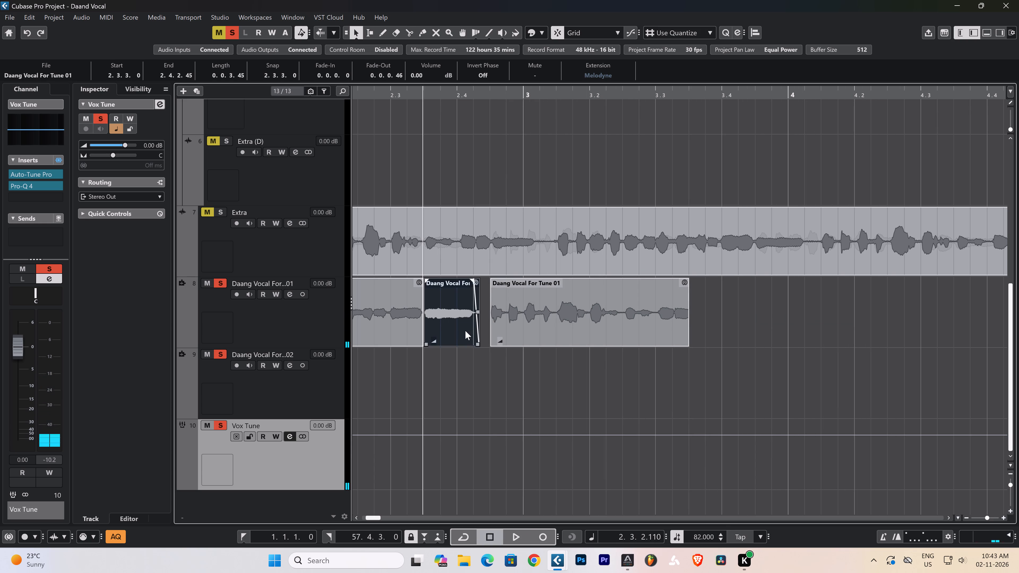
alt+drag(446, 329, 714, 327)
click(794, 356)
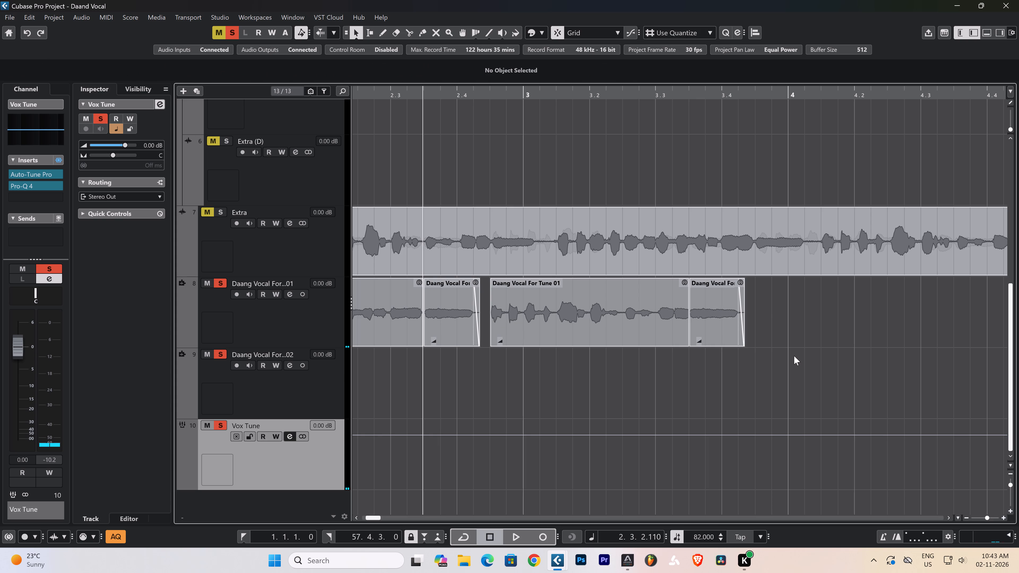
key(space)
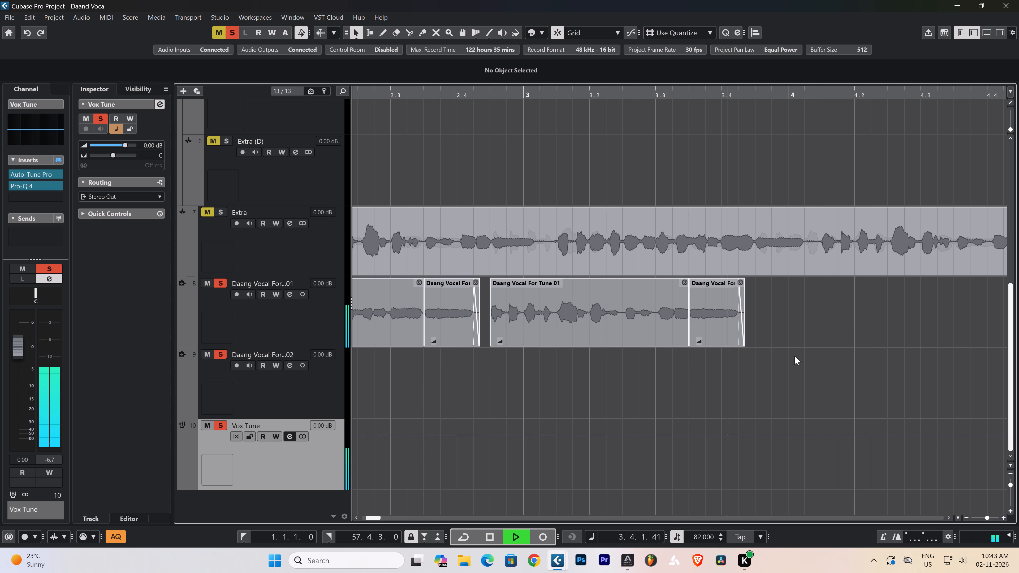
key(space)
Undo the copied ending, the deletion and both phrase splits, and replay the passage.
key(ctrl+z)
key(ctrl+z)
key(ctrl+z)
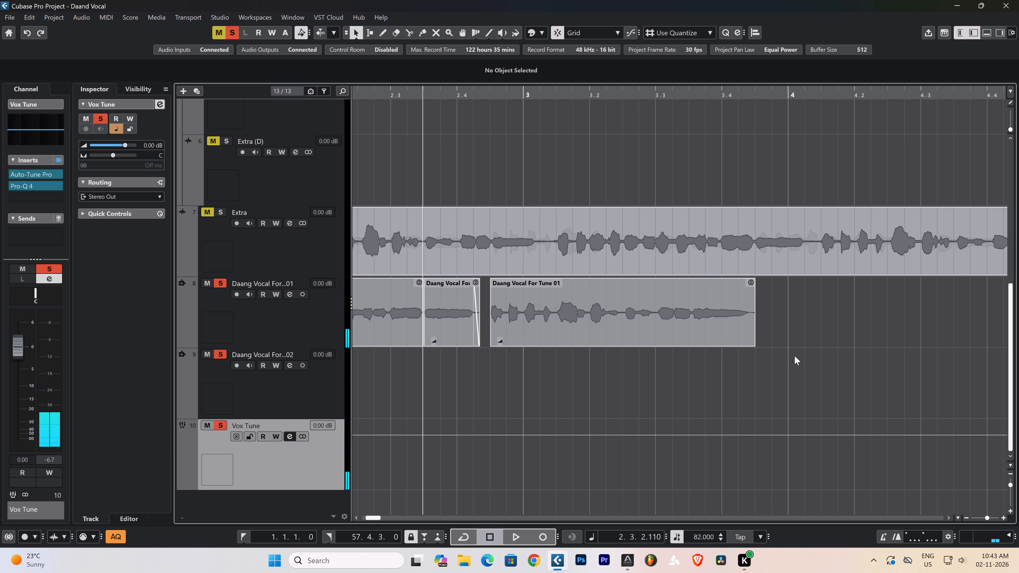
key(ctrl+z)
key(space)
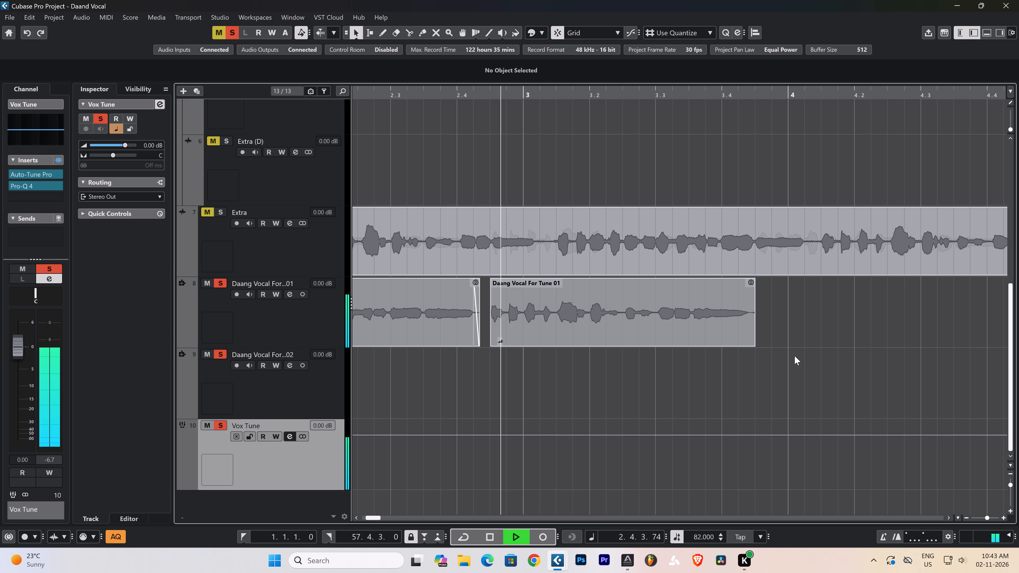
Undo the fade-out at the end of the first phrase and replay the passage.
key(ctrl+z)
key(space)
key(space)
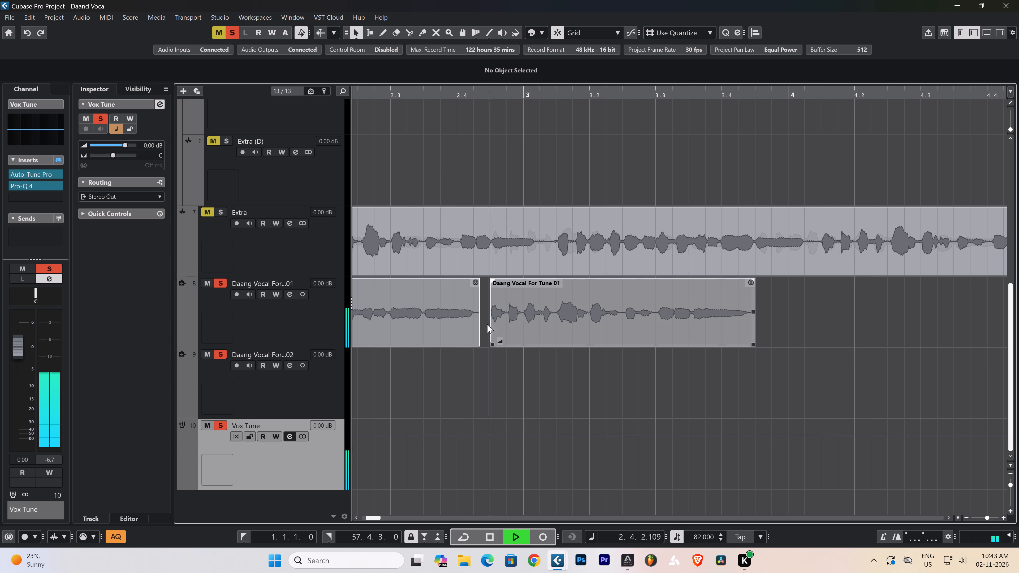
Open the first phrase in Melodyne, play its ending, and examine the G4 notes at the join before bar 3.
double_click(437, 301)
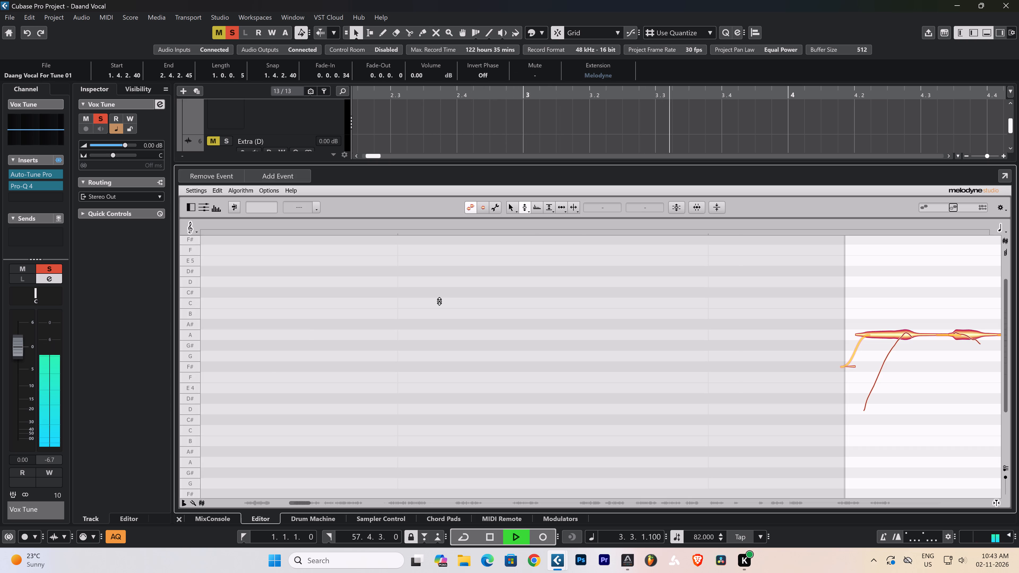
click(513, 329)
key(space)
key(space)
key(space)
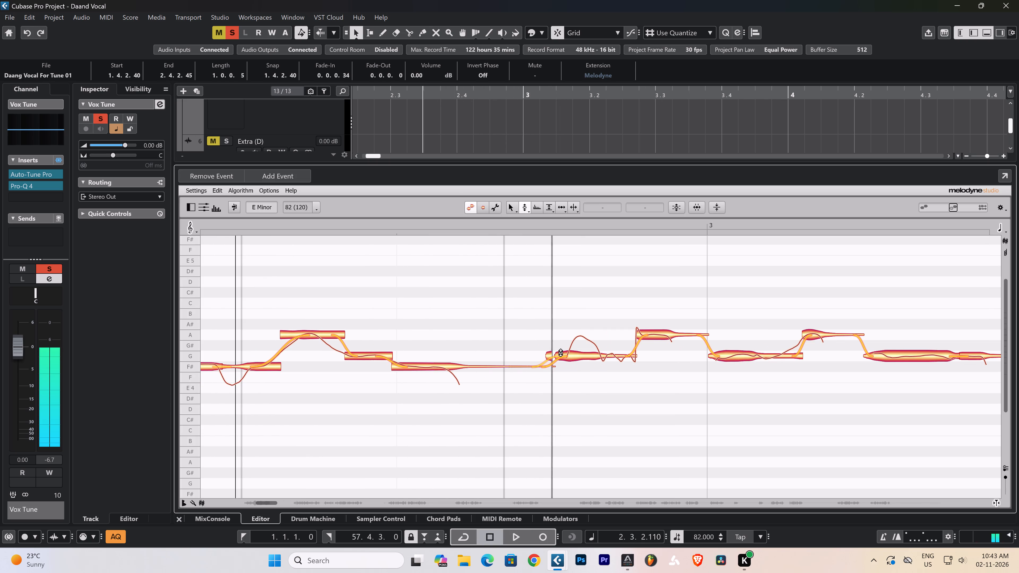
key(ctrl+z)
click(571, 362)
click(572, 359)
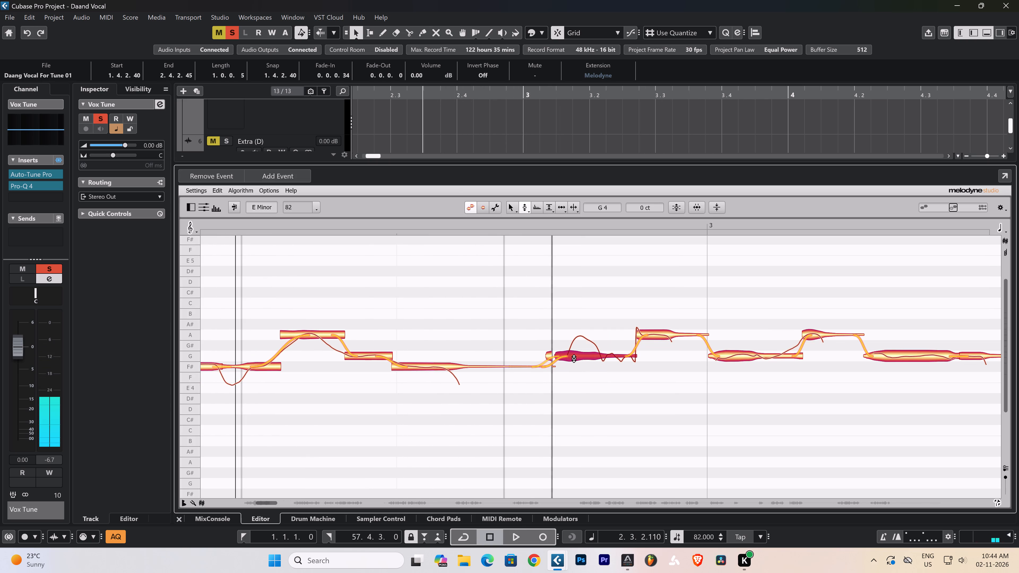
click(547, 354)
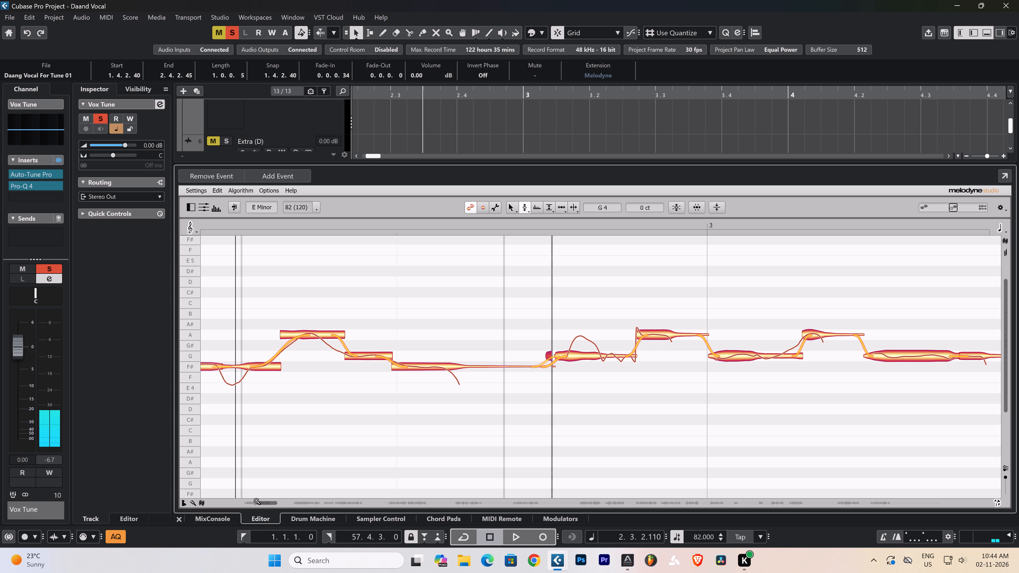
click(182, 516)
Set playback to start at 1.4.1.0, just before the first phrase, and listen to both phrases.
click(541, 389)
alt+scroll(548, 383, down, 2)
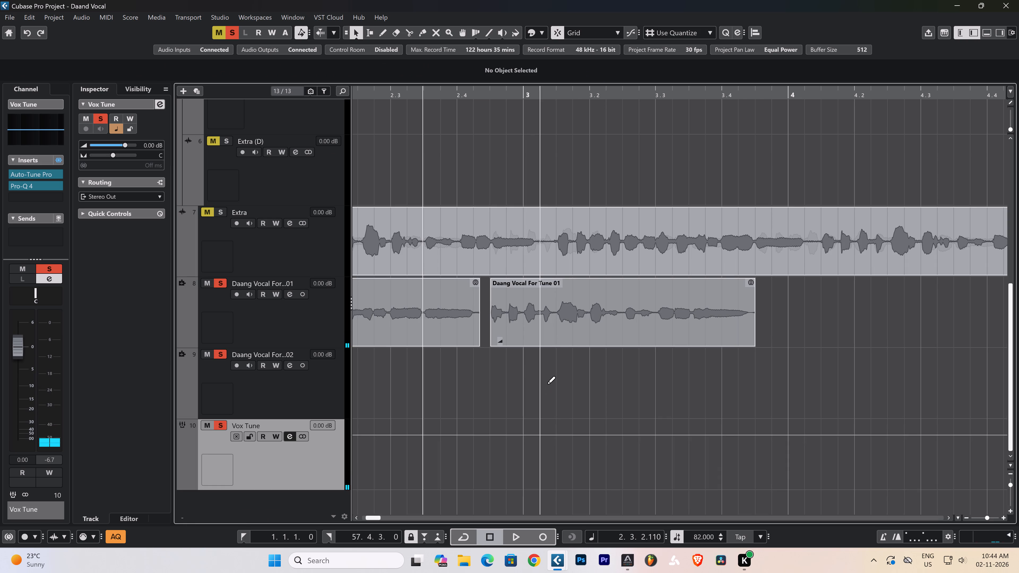
alt+scroll(549, 383, down, 2)
text(ggg)
key(g)
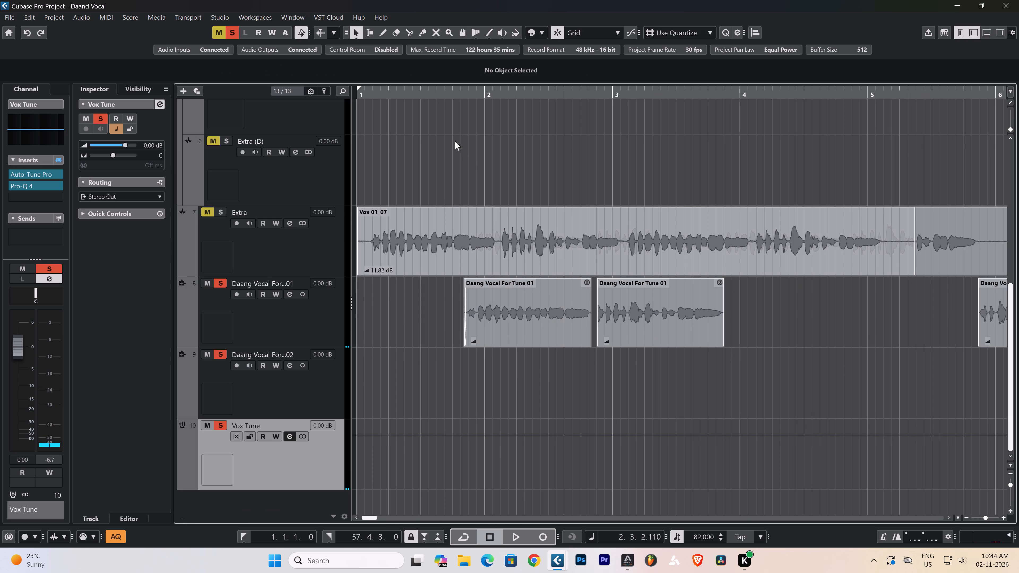
click(450, 98)
key(space)
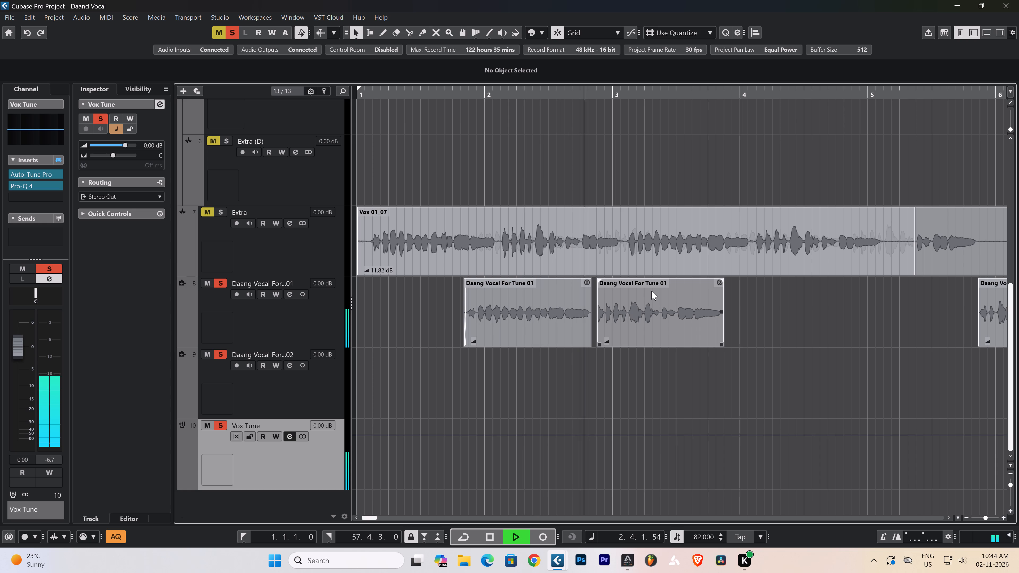
Open the second phrase in Melodyne and compare the pitch notes of both phrases from bar 2 to bar 4 while replaying.
double_click(650, 311)
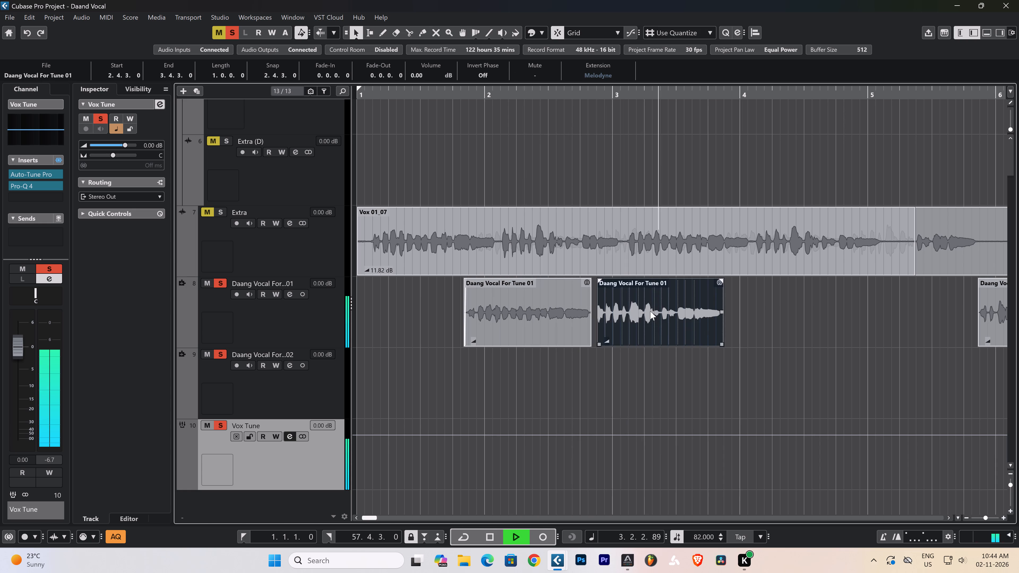
key(space)
key(space)
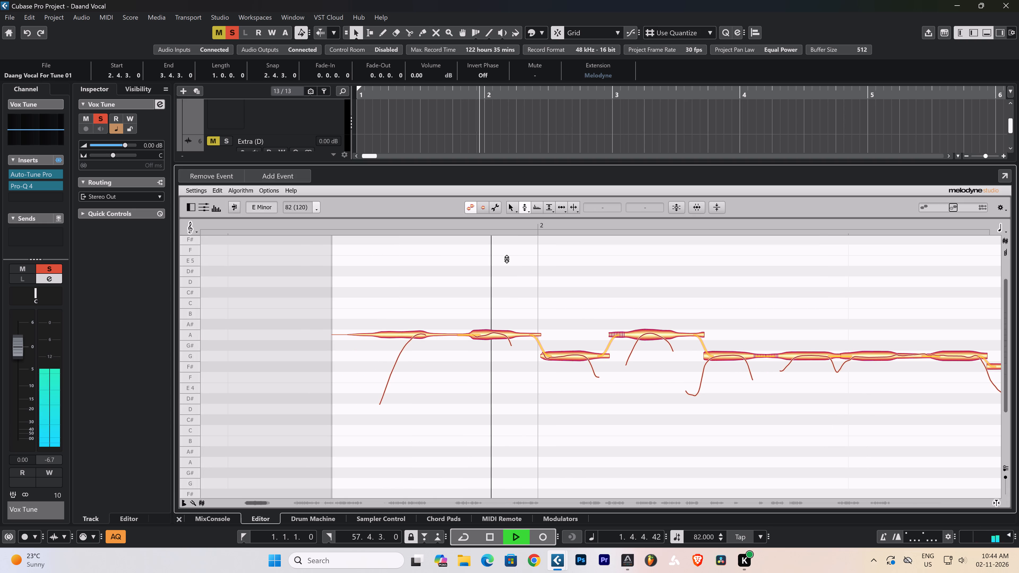
alt+scroll(487, 235, down, 1)
key(g)
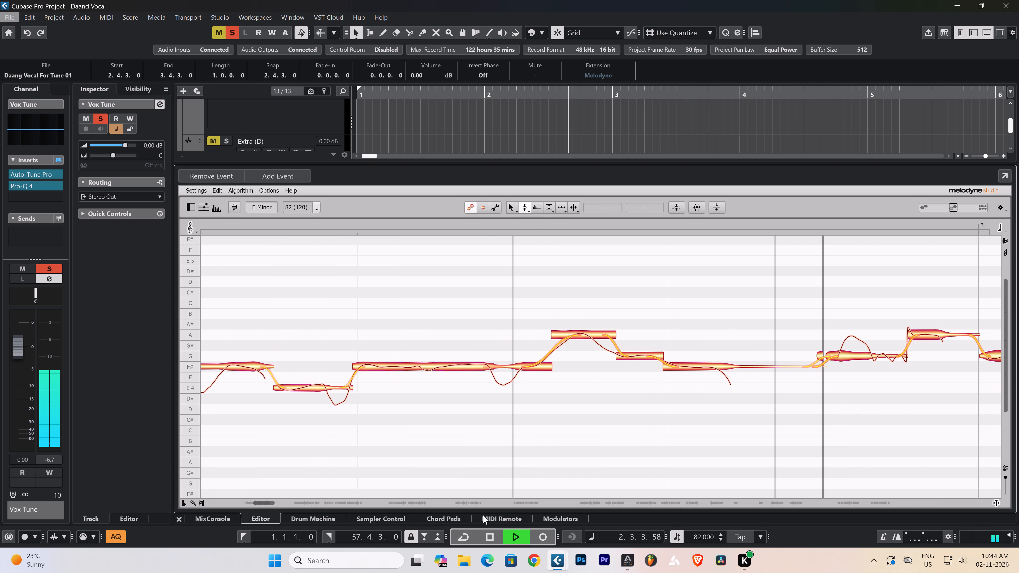
key(space)
click(616, 381)
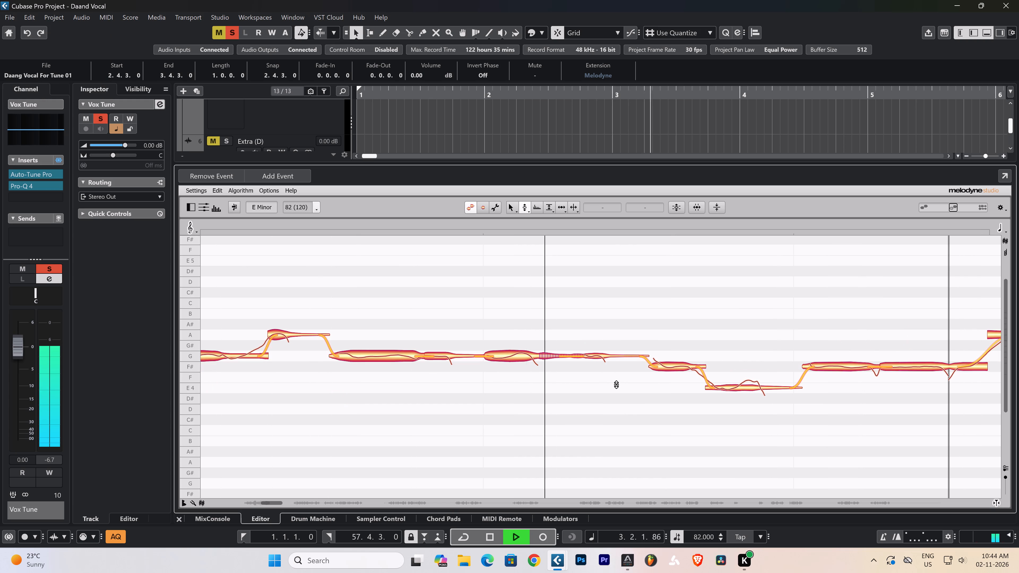
key(space)
click(387, 359)
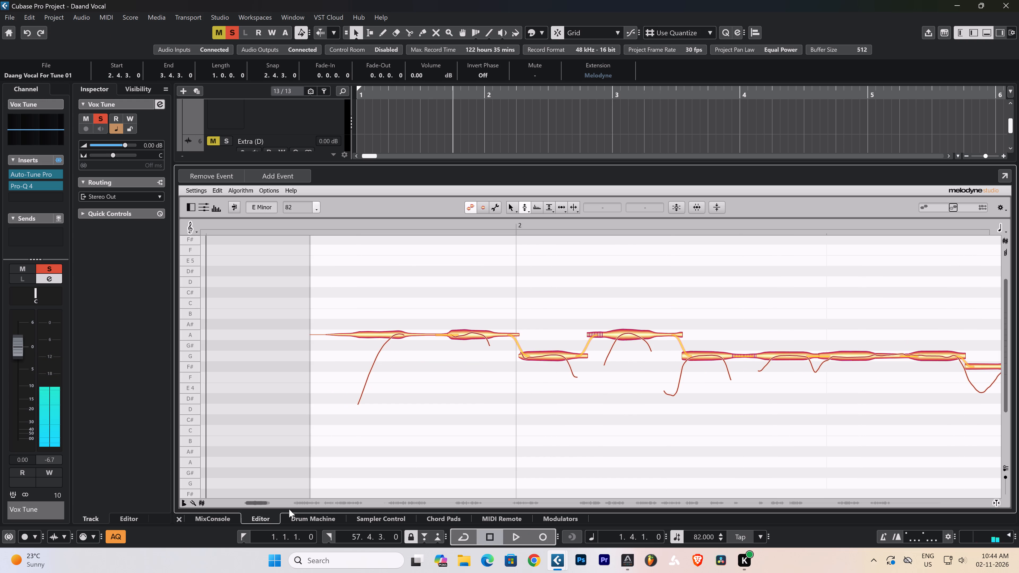
drag(260, 501, 288, 506)
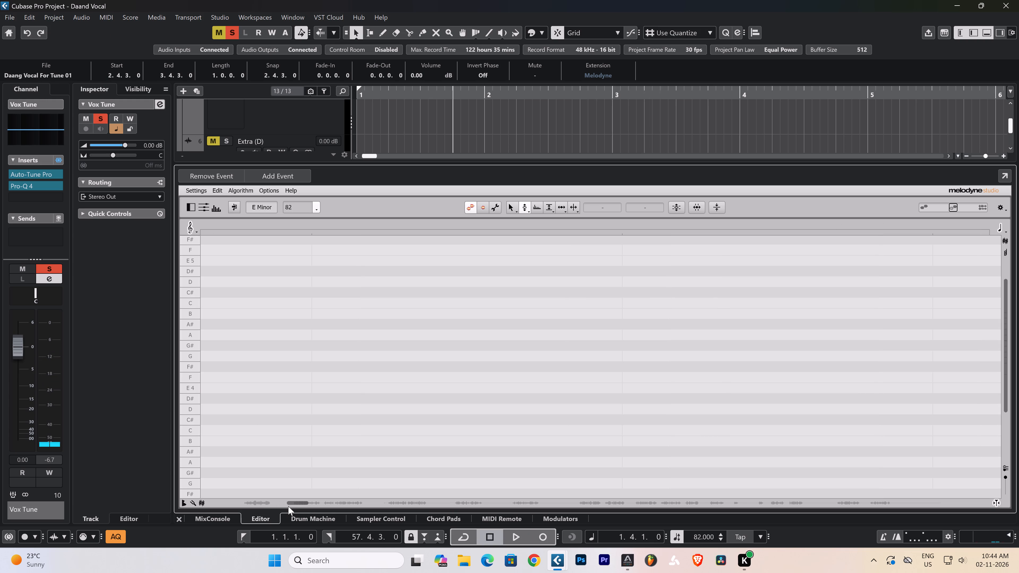
drag(288, 506, 268, 507)
drag(275, 504, 312, 505)
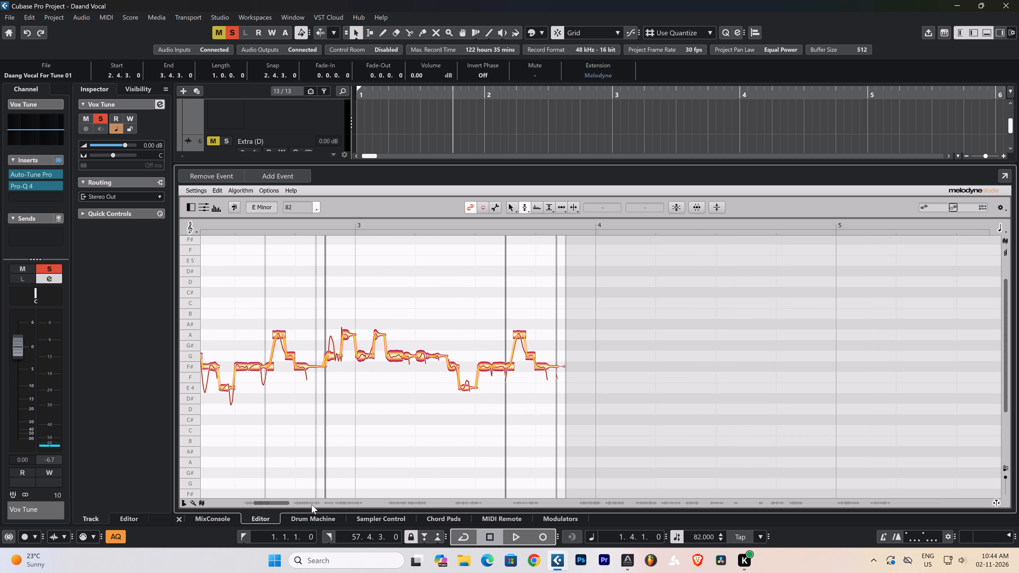
drag(312, 505, 297, 506)
key(space)
click(447, 426)
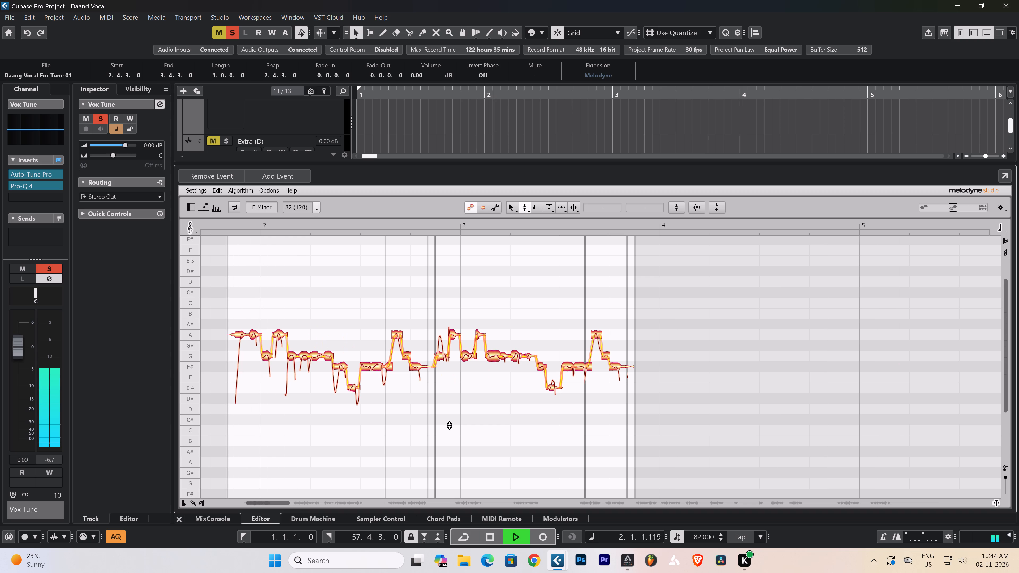
key(space)
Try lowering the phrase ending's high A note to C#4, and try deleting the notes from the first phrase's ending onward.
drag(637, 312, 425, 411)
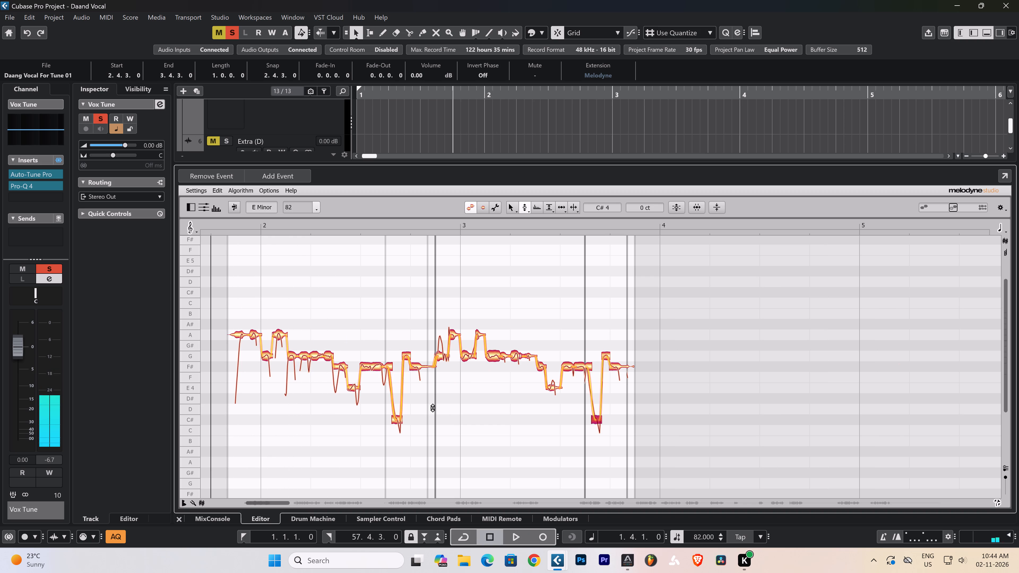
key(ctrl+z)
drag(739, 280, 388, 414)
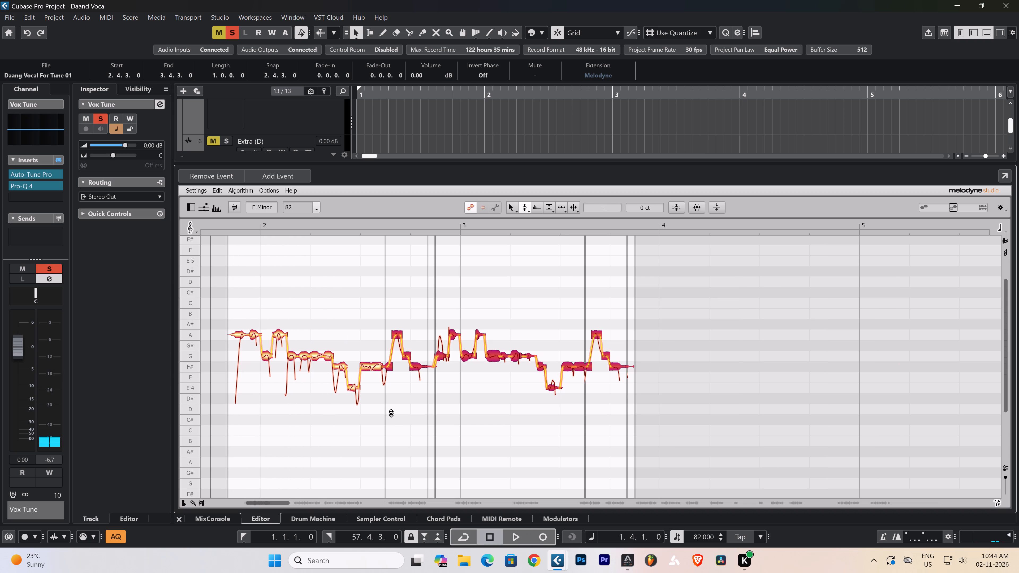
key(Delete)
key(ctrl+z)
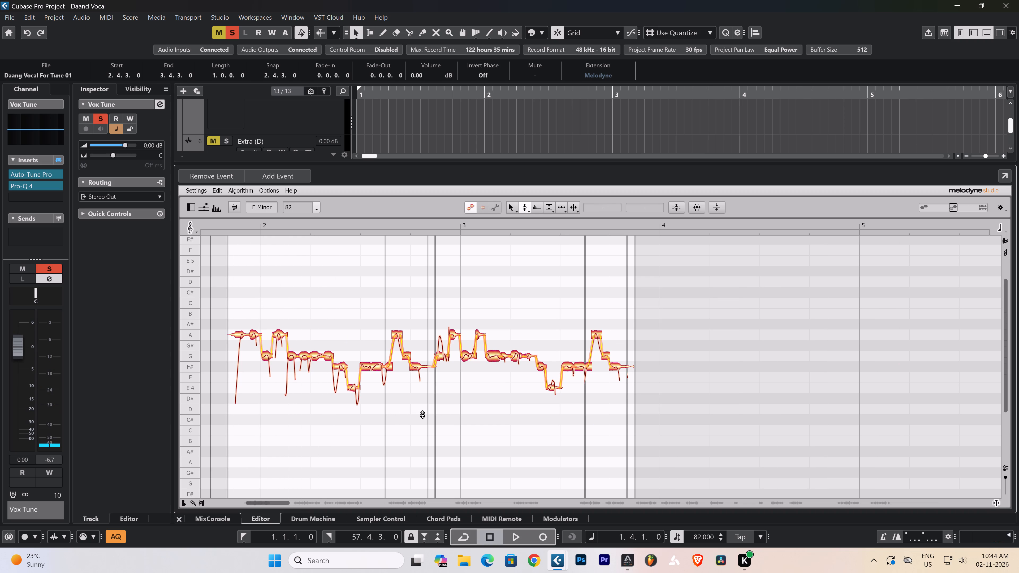
Replay the phrases from 1.4.1.0 and close the note editor.
key(space)
click(182, 519)
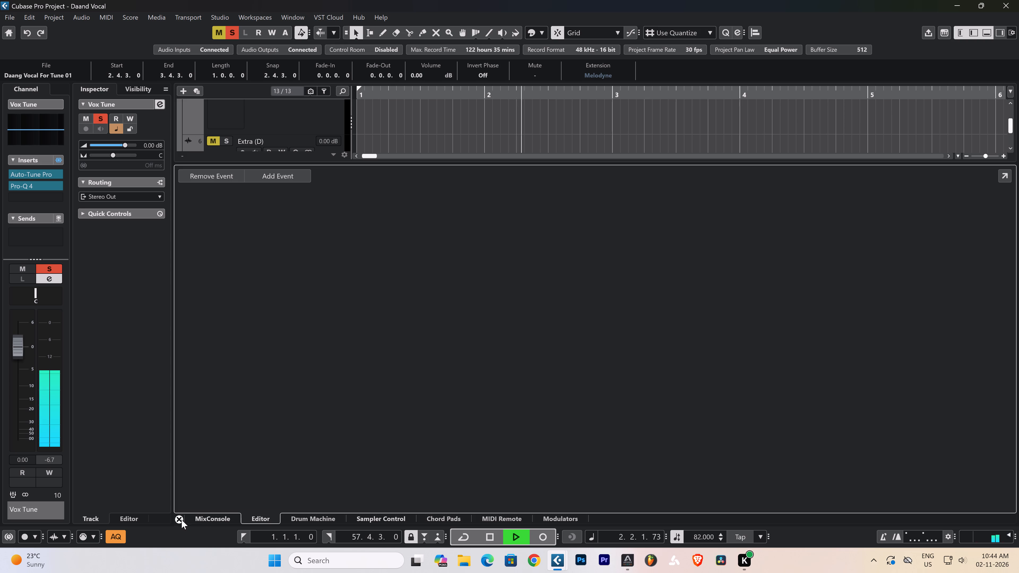
click(482, 408)
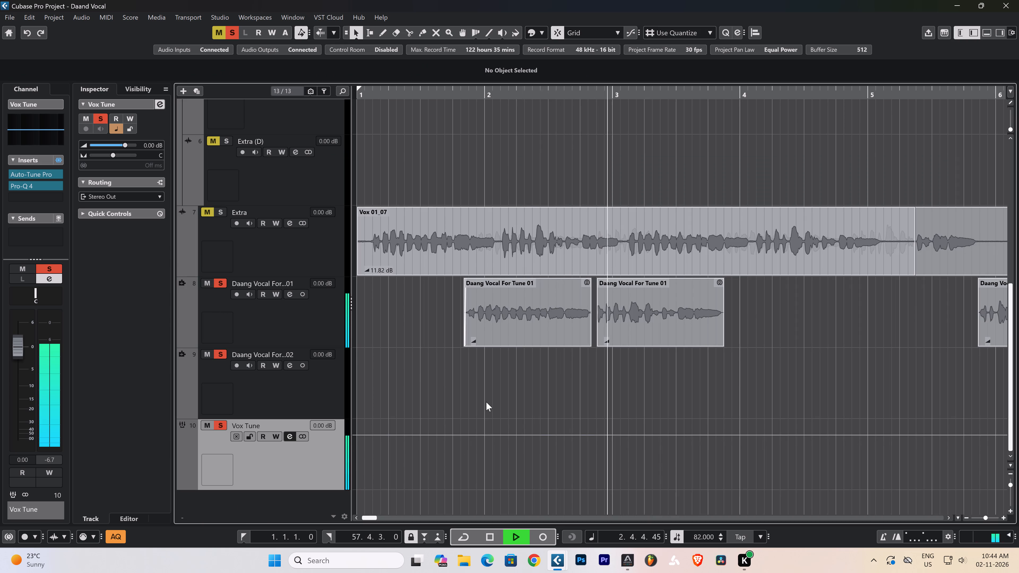
key(space)
Reopen the first phrase in Melodyne, try undoing earlier note edits, and listen through both phrases.
double_click(531, 323)
click(493, 390)
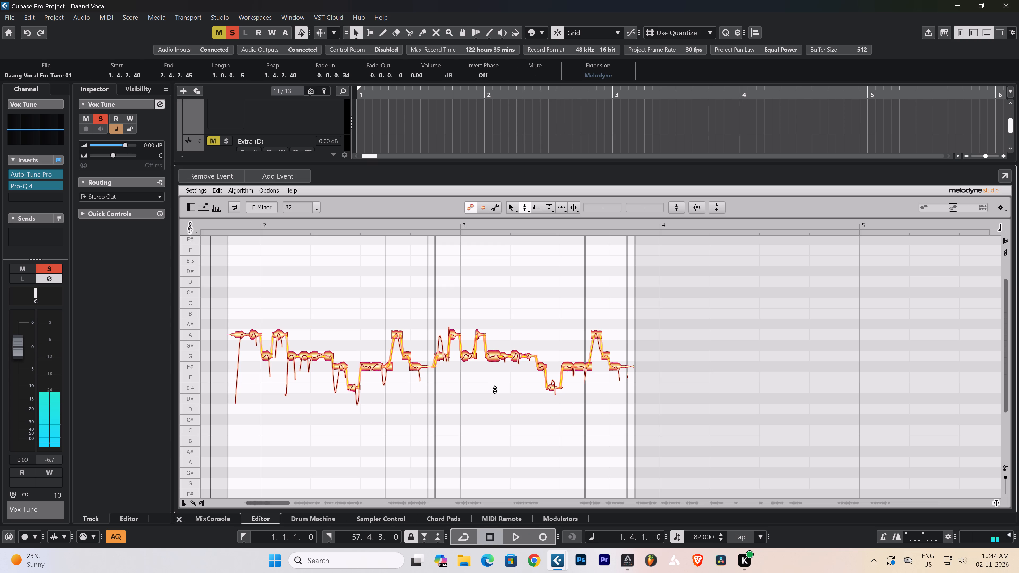
key(ctrl+z)
key(ctrl+z)
key(ctrl+z)
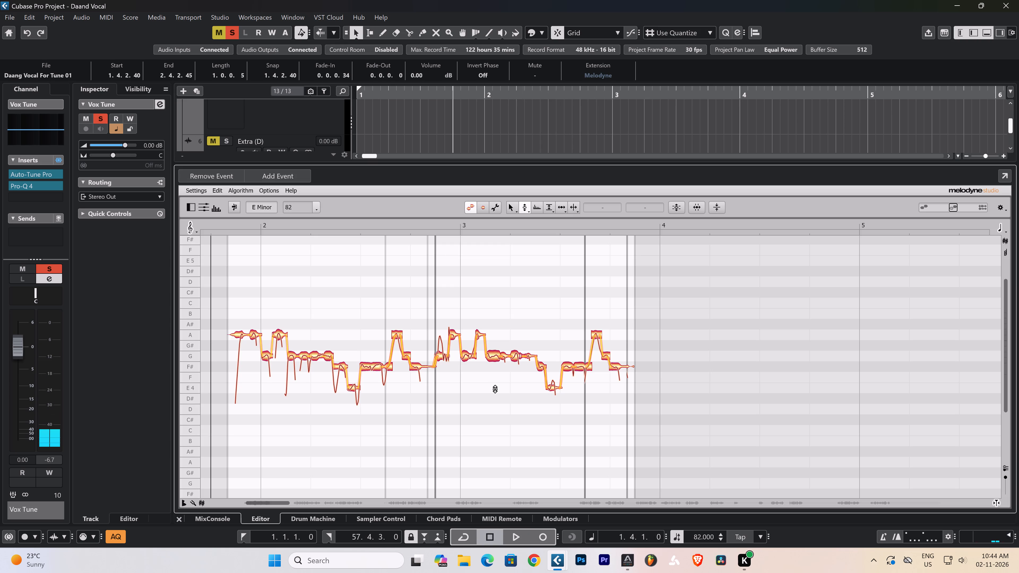
key(ctrl+z)
key(space)
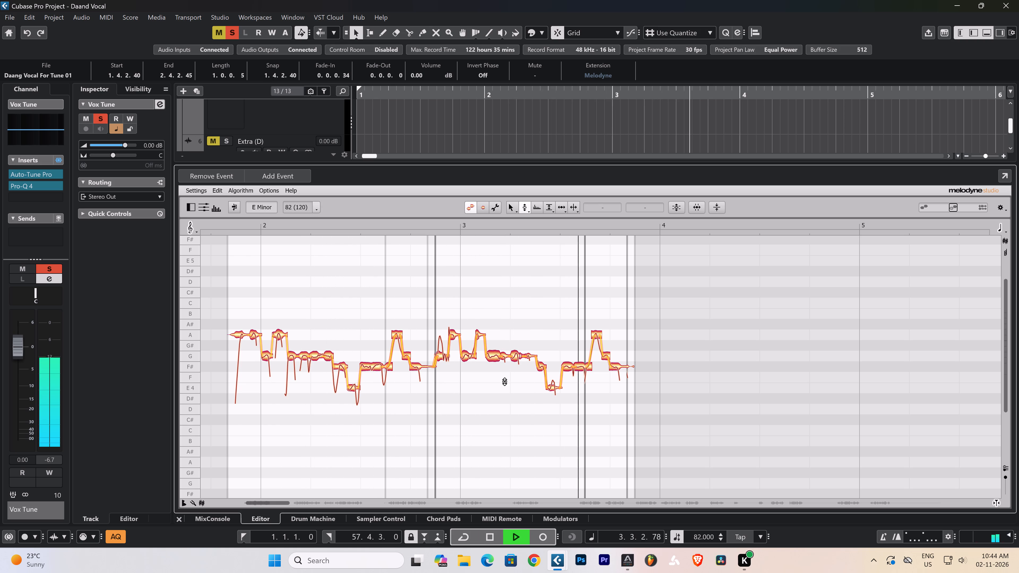
click(179, 519)
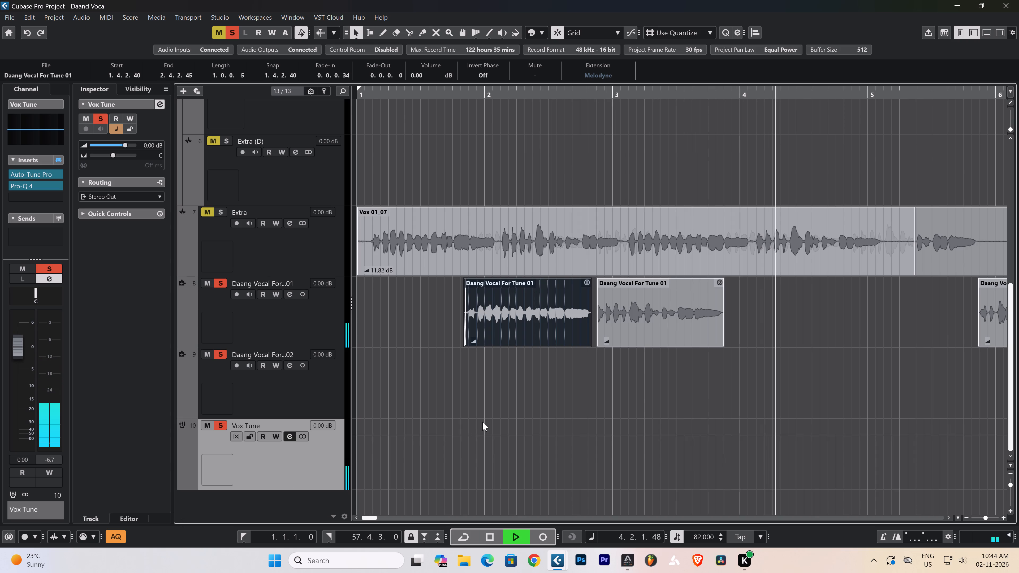
key(space)
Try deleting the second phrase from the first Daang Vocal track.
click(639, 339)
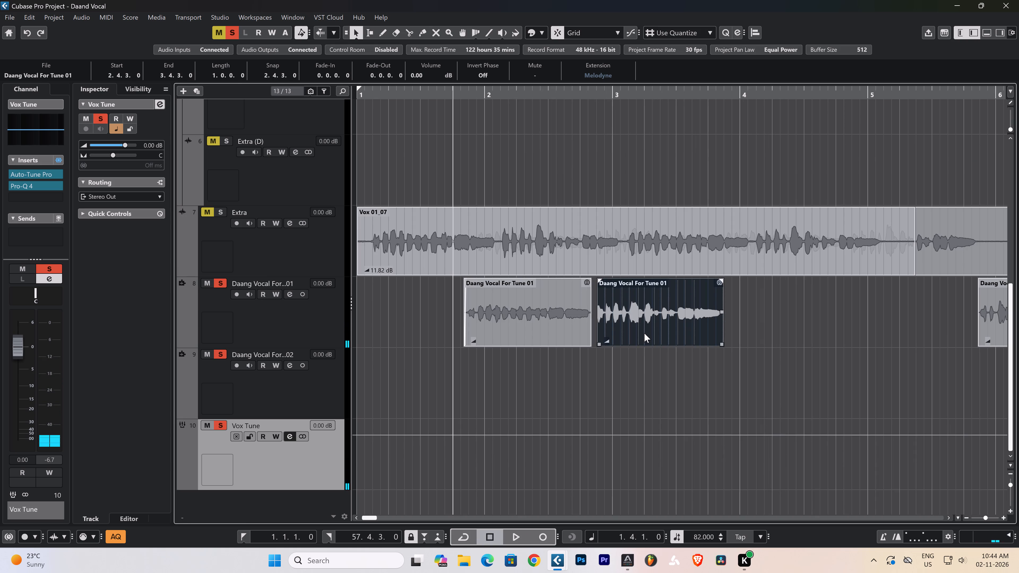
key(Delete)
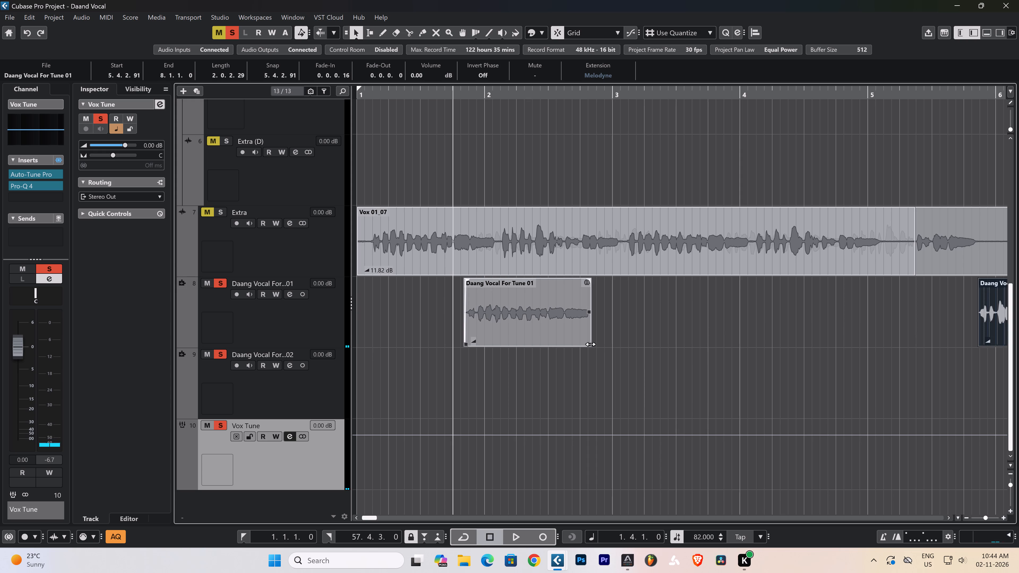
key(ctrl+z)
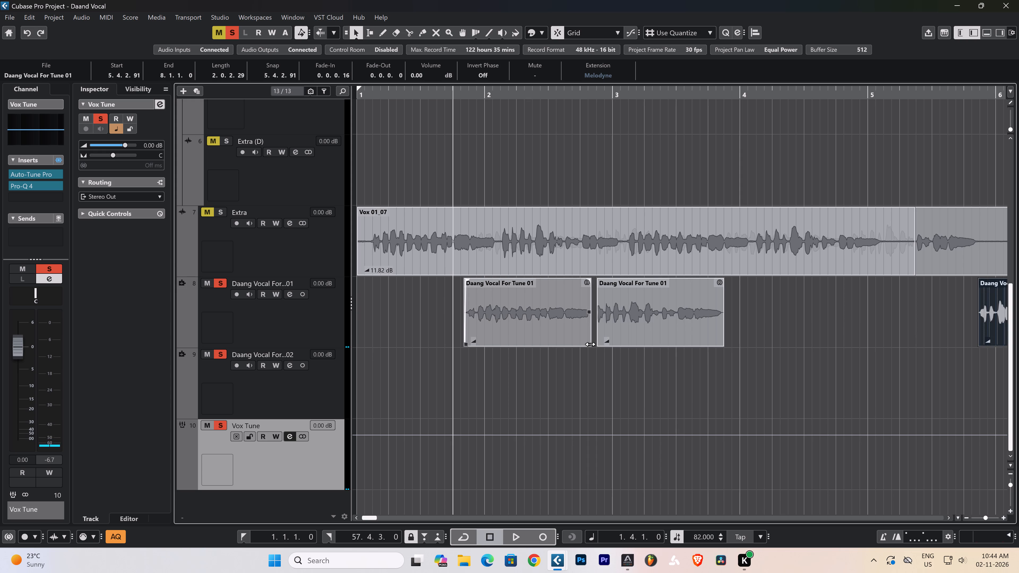
Undo the trimming of the first phrase's end and replay both phrases across their join.
key(ctrl+z)
key(ctrl+z)
key(ctrl+z)
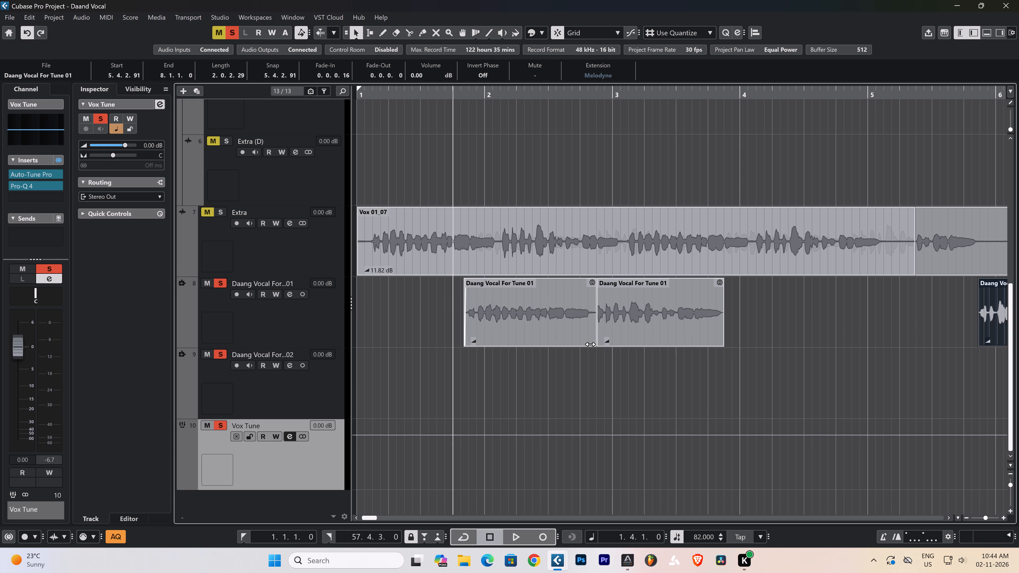
key(ctrl+z)
click(594, 358)
key(ctrl+z)
key(space)
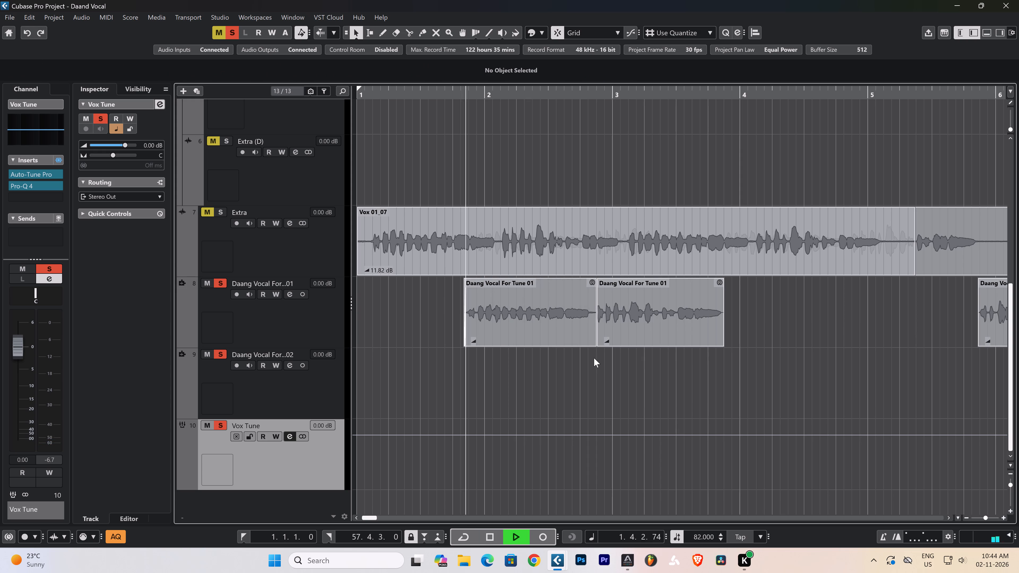
key(g)
text(gghhh)
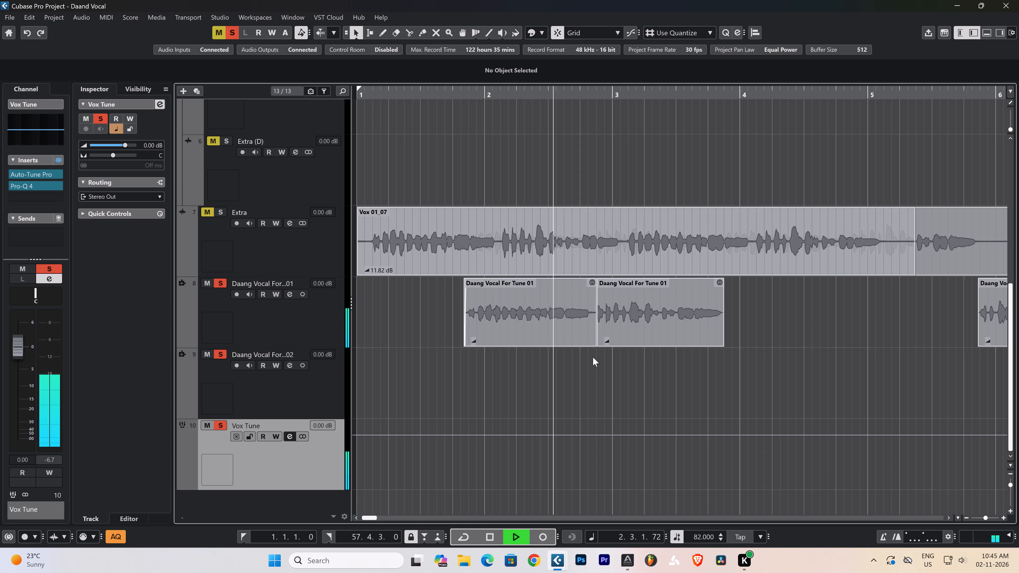
key(h)
key(h)
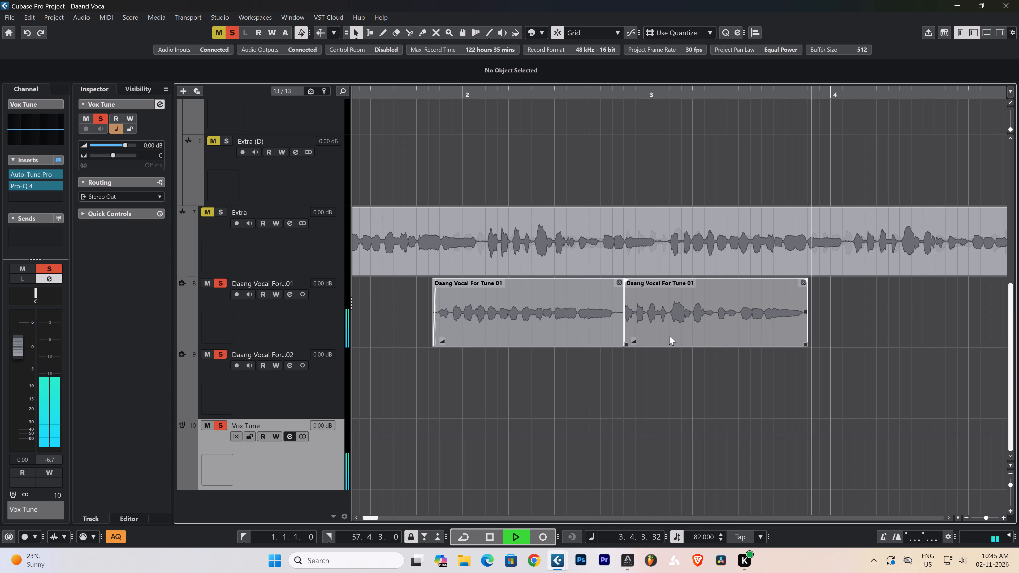
Play the vocal from just before bar 6 and examine the phrases and gaps around bars 8 and 9.
text(ggggg)
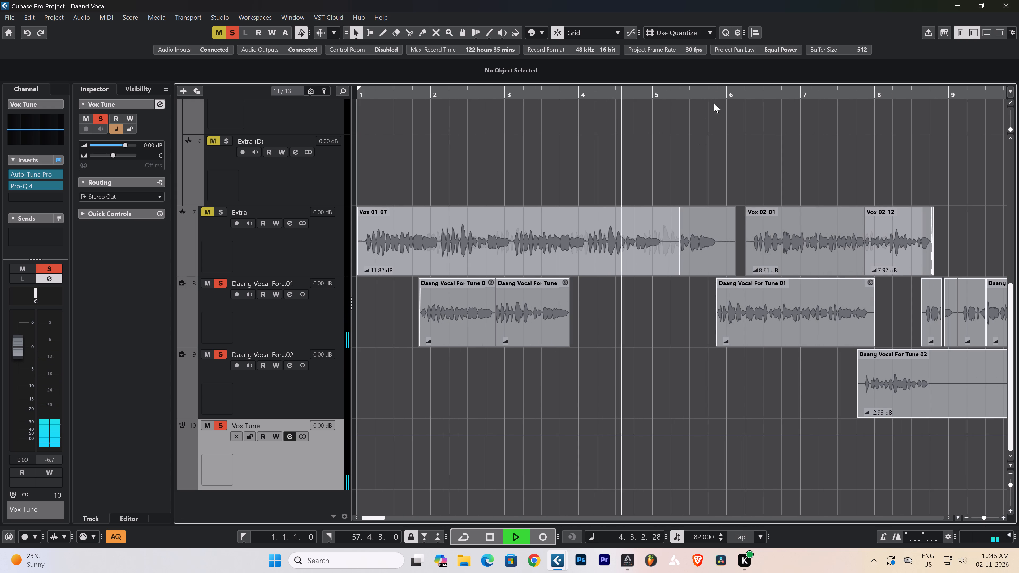
click(723, 95)
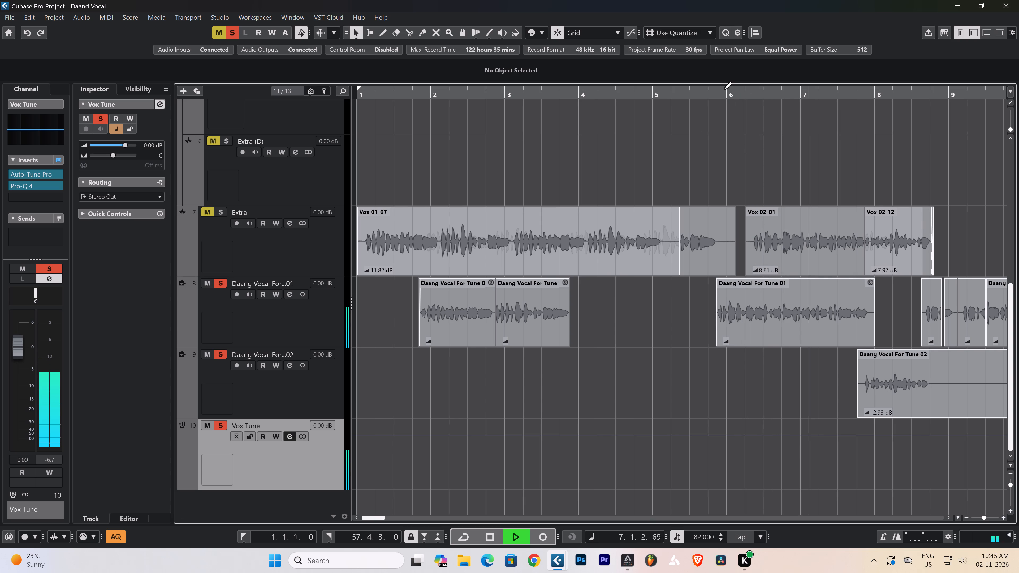
ctrl+scroll(724, 89, up, 1)
ctrl+scroll(724, 89, down, 2)
ctrl+scroll(832, 89, up, 16)
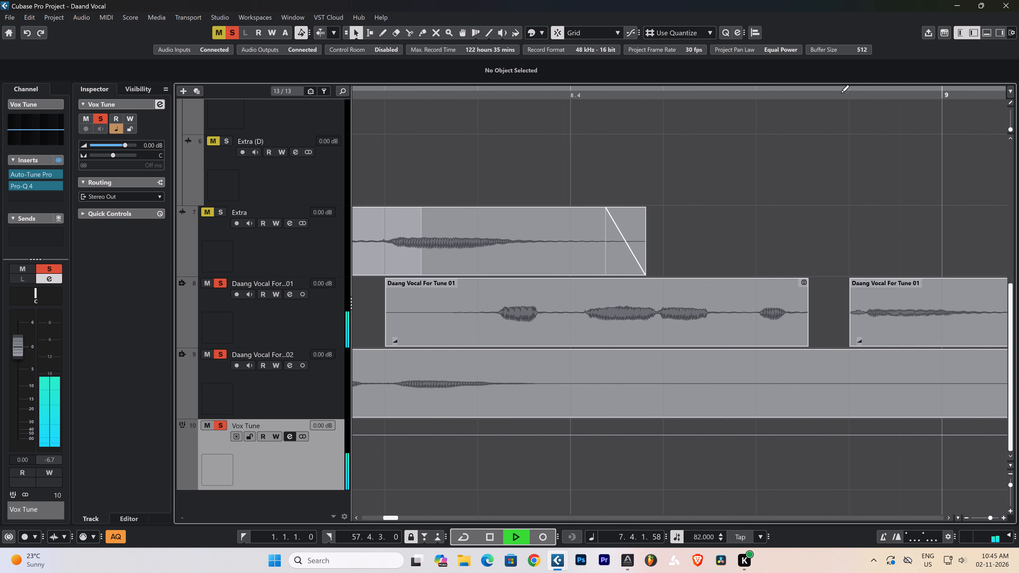
ctrl+scroll(819, 262, down, 3)
ctrl+scroll(819, 262, up, 1)
ctrl+scroll(819, 262, down, 3)
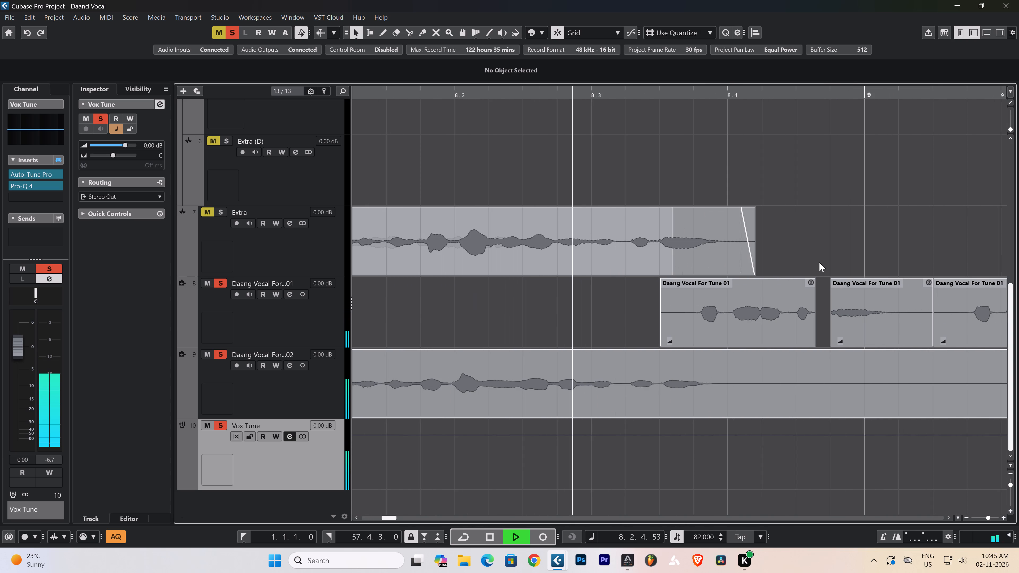
ctrl+scroll(819, 262, down, 5)
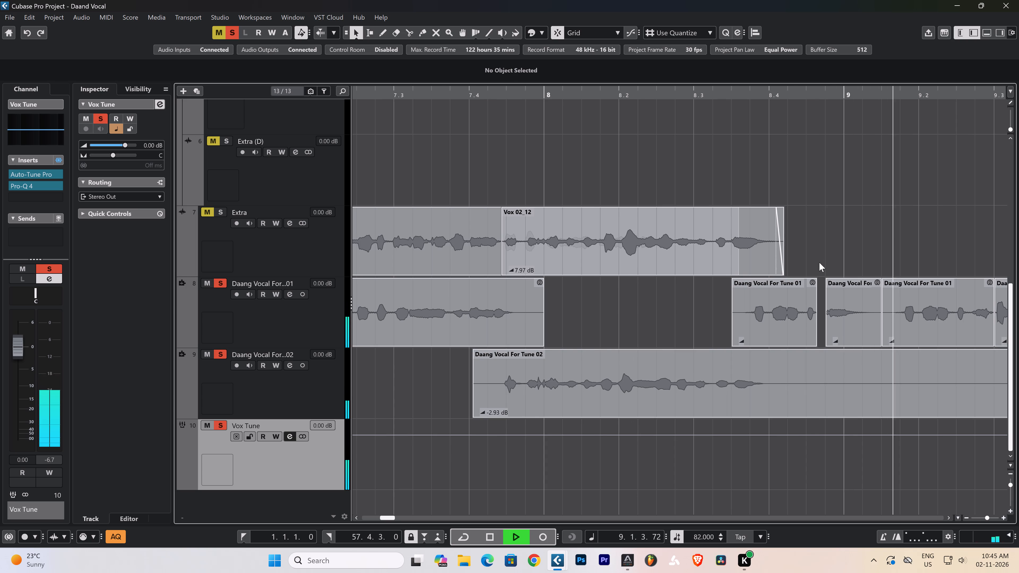
ctrl+scroll(819, 262, up, 2)
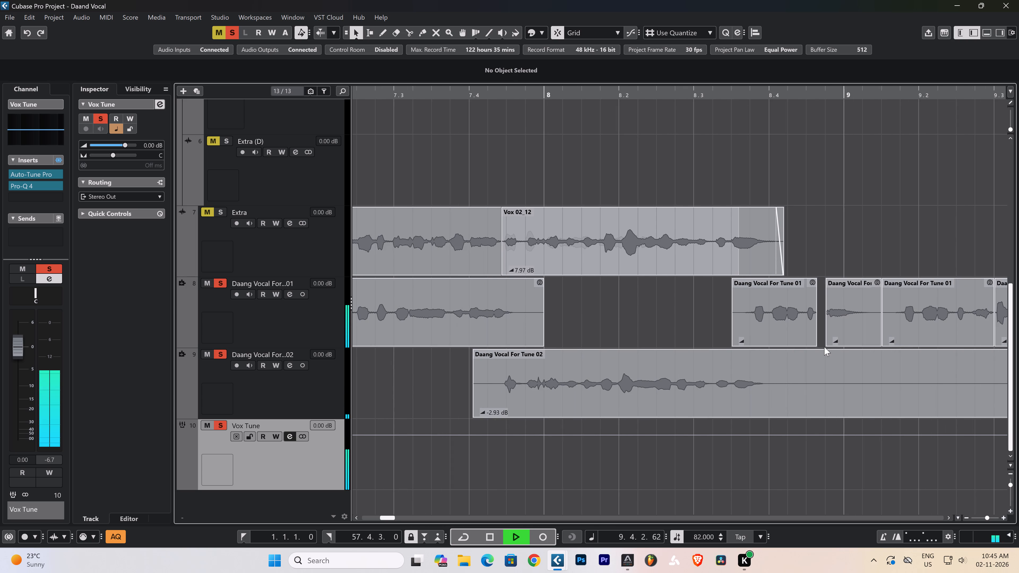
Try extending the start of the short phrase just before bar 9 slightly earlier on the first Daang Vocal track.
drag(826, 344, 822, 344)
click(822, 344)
Save the project.
key(g)
key(g)
key(g)
key(g)
key(g)
key(g)
key(g)
key(g)
key(g)
key(g)
key(g)
key(g)
key(g)
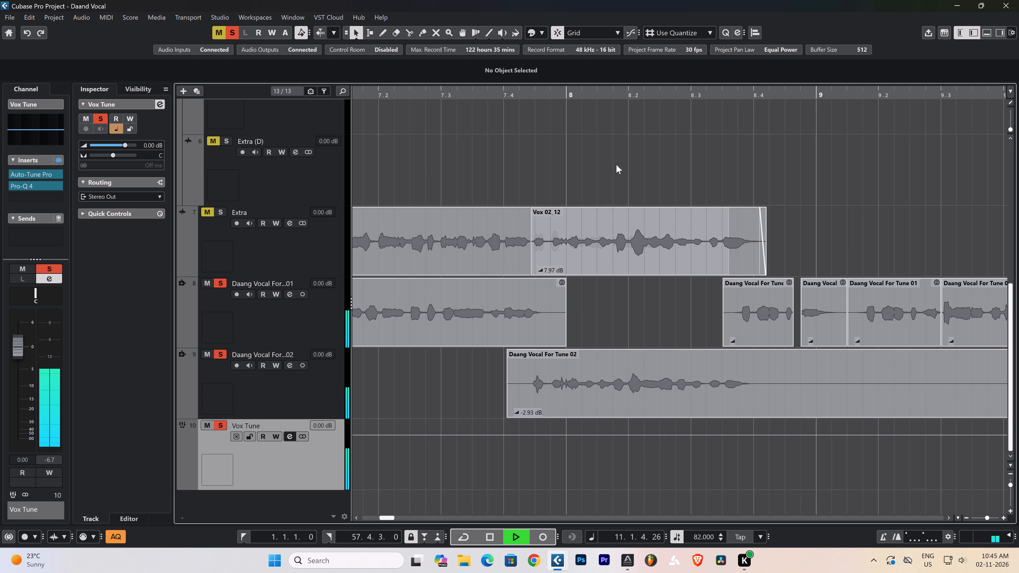
key(g)
key(ctrl+s)
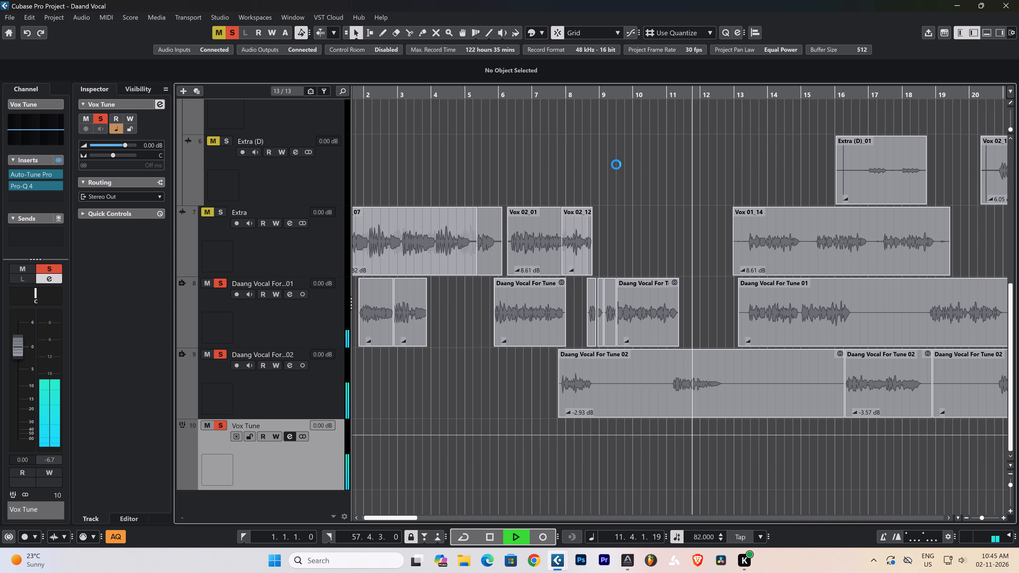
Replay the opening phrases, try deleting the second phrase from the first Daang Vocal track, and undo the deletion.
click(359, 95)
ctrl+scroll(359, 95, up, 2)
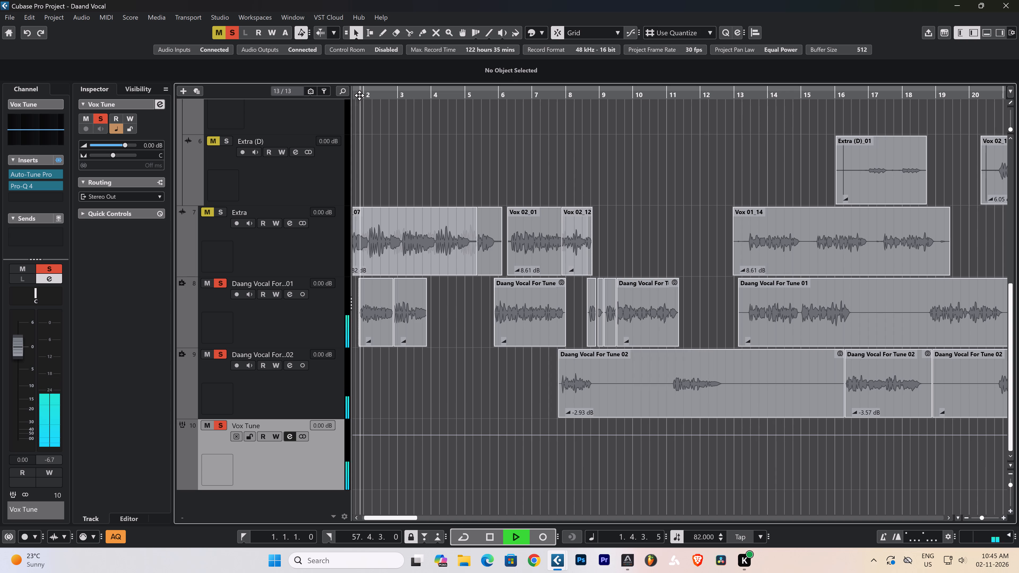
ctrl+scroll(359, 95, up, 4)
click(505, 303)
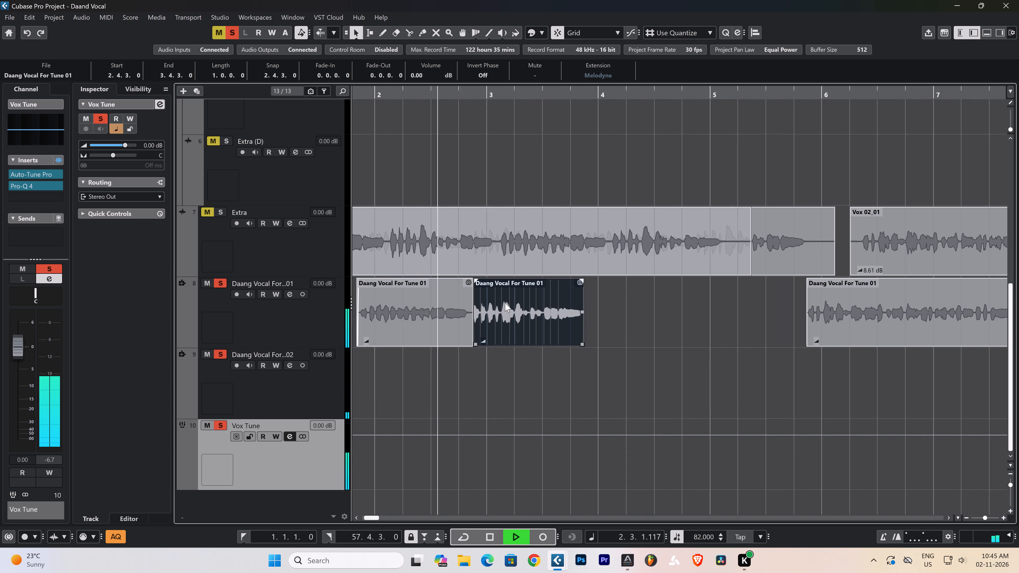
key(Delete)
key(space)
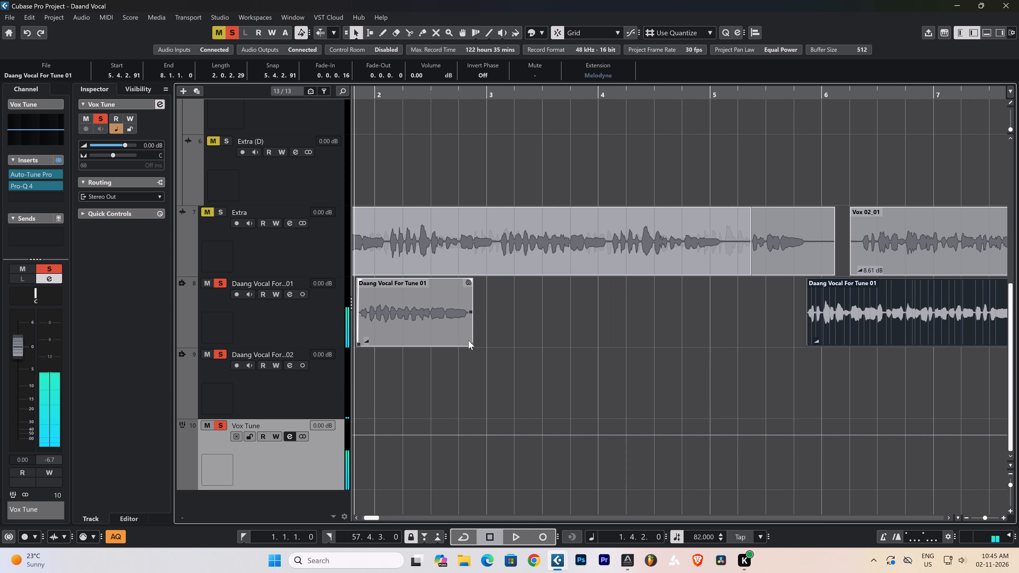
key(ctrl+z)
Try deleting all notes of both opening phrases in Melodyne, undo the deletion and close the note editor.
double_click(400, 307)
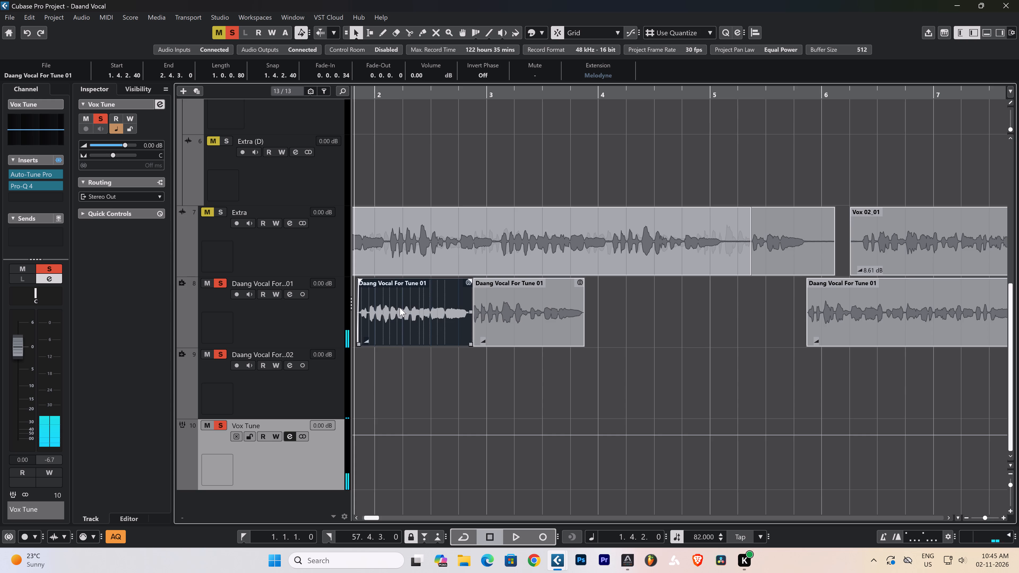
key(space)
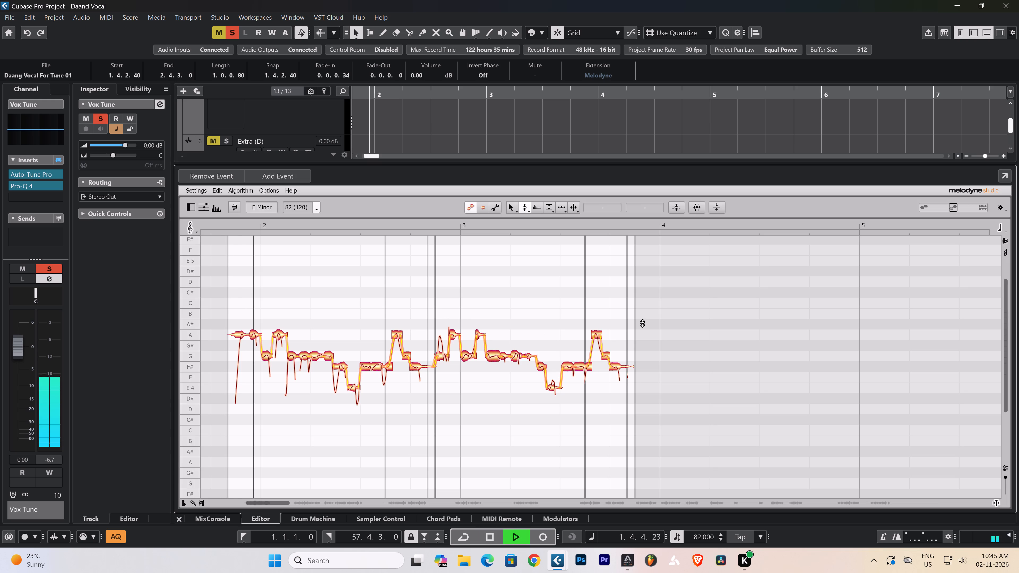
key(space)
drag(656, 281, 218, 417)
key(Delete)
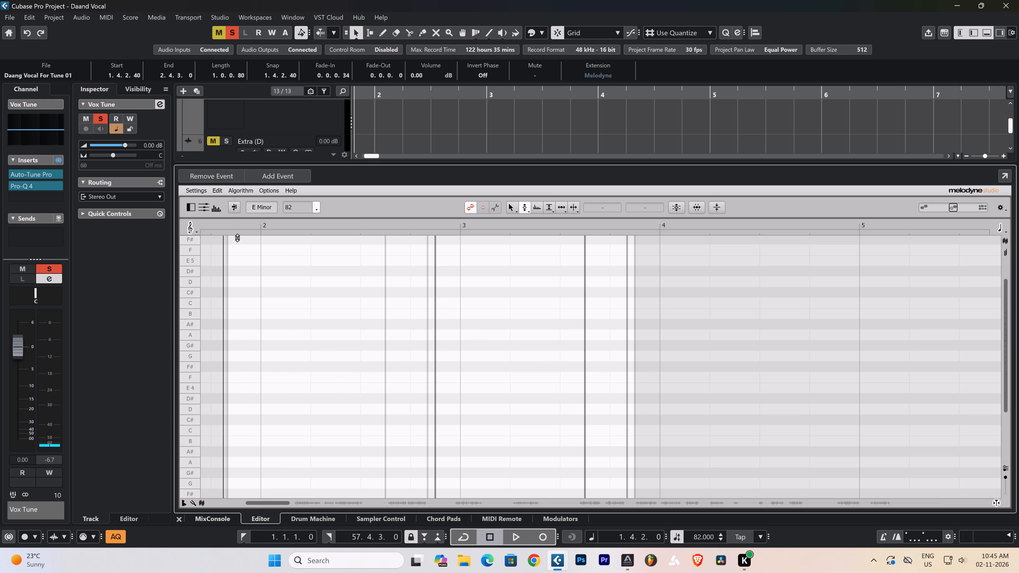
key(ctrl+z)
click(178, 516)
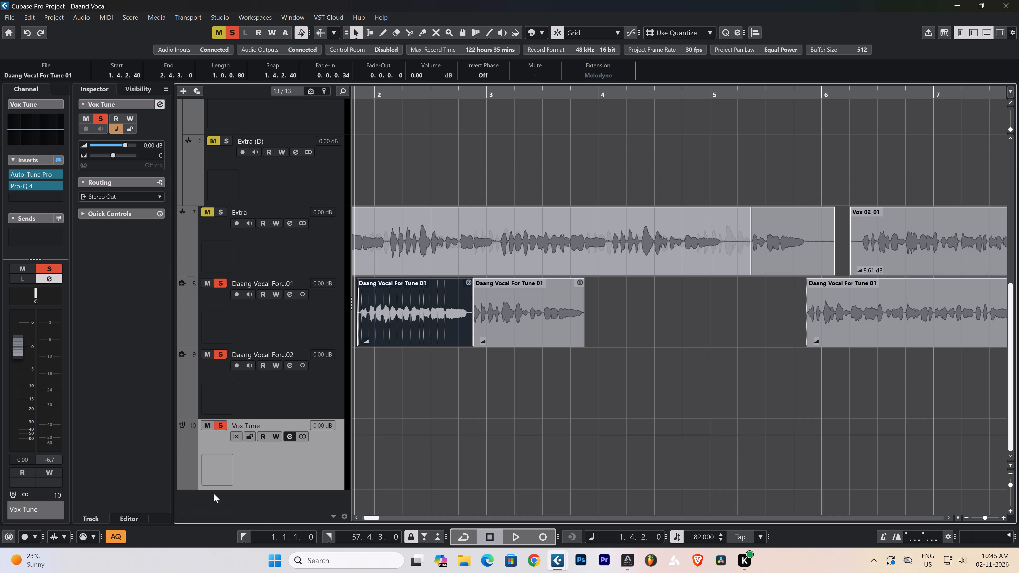
Replay both opening phrases across their join and select the first Daang Vocal track.
click(430, 407)
key(space)
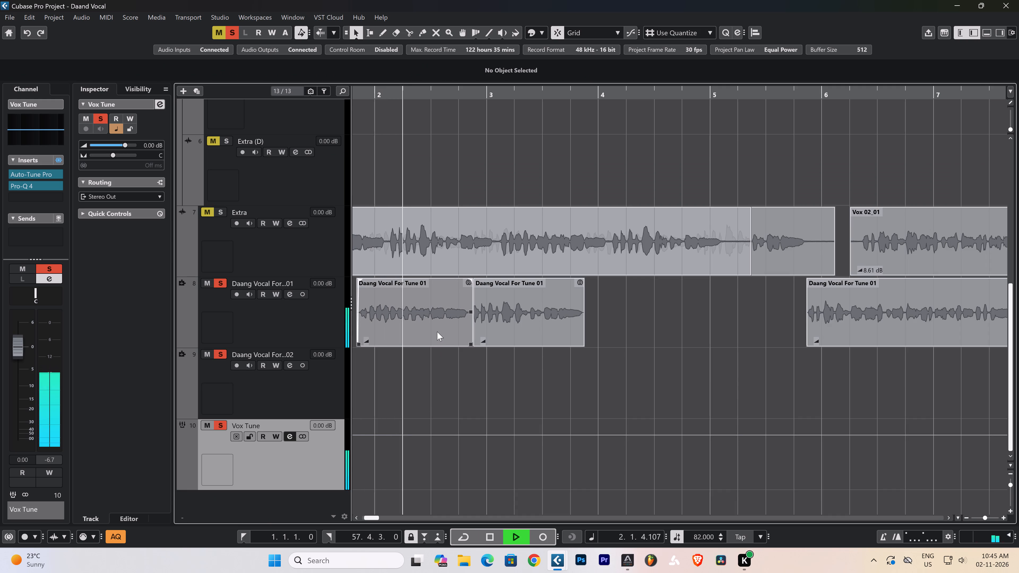
click(437, 332)
click(312, 324)
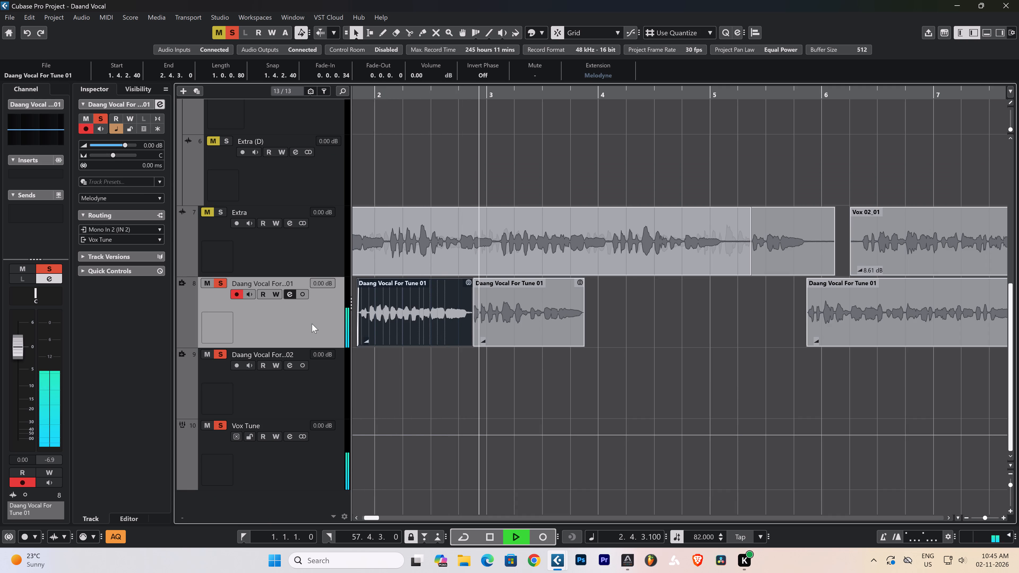
click(617, 316)
key(space)
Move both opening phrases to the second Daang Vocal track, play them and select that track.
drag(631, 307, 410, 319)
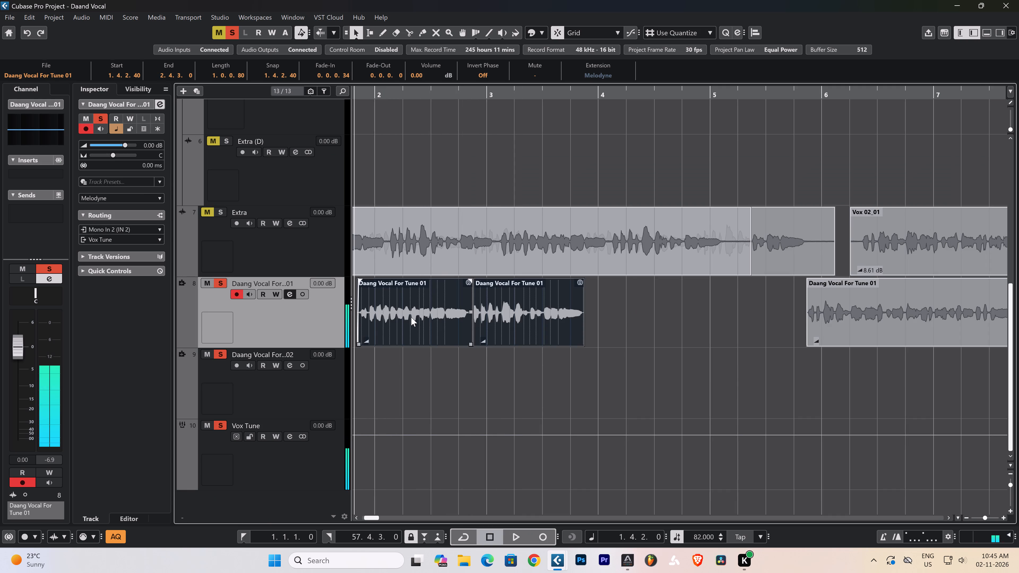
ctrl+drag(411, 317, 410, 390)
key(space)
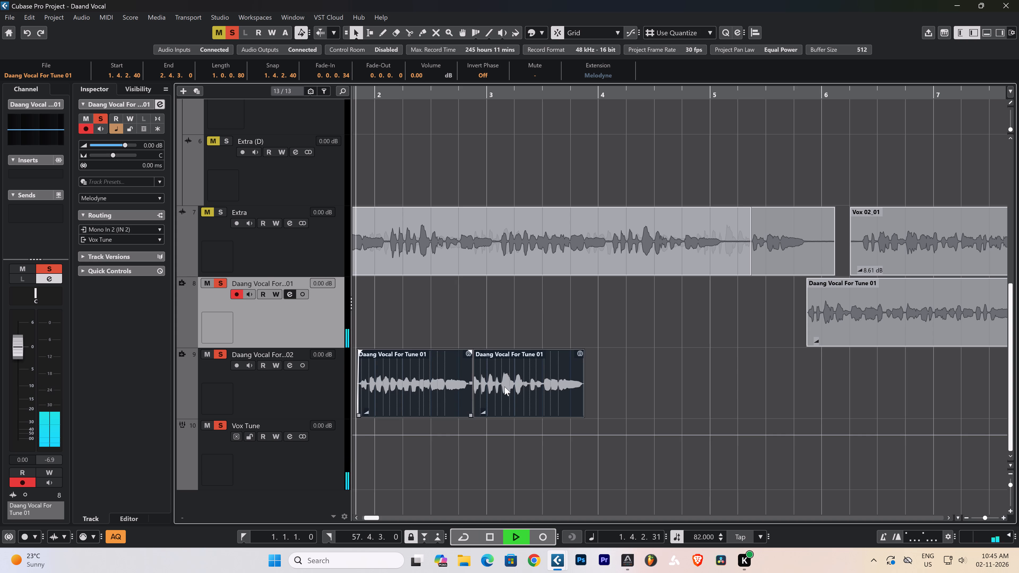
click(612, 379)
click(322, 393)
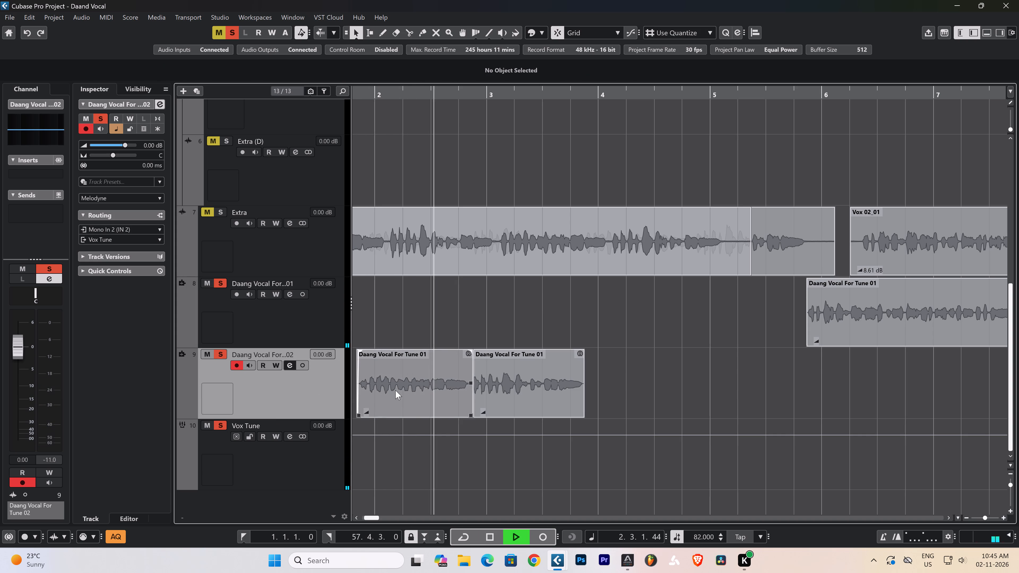
Open the first phrase in Melodyne on the second track, toggle Compare between playbacks, and close the editor.
double_click(396, 390)
key(space)
key(space)
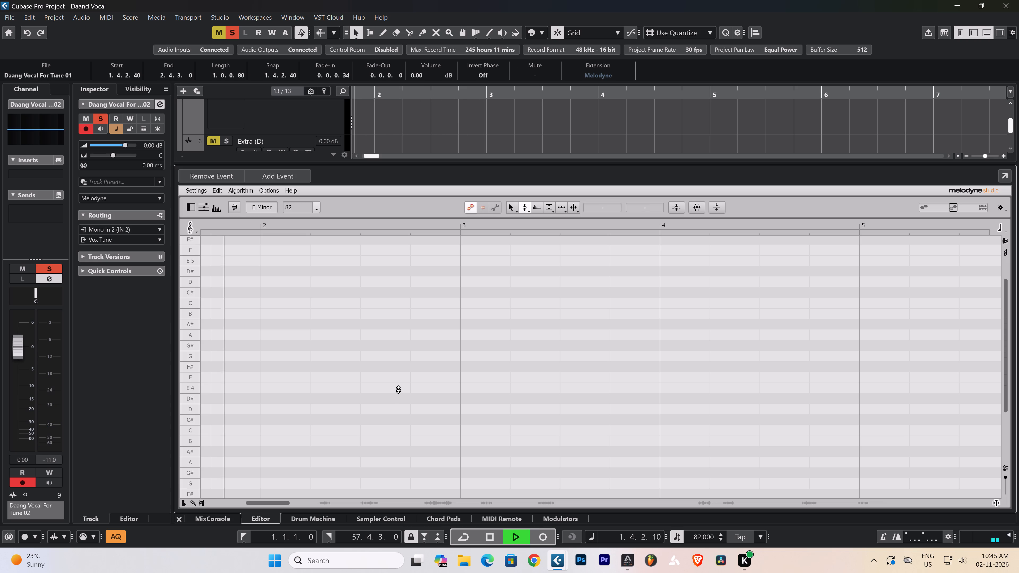
key(space)
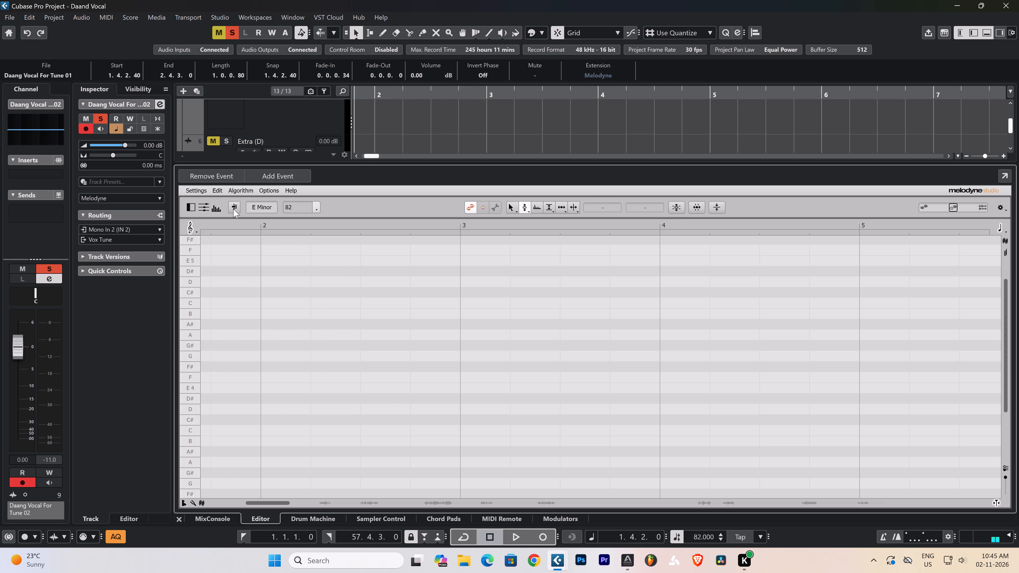
click(235, 208)
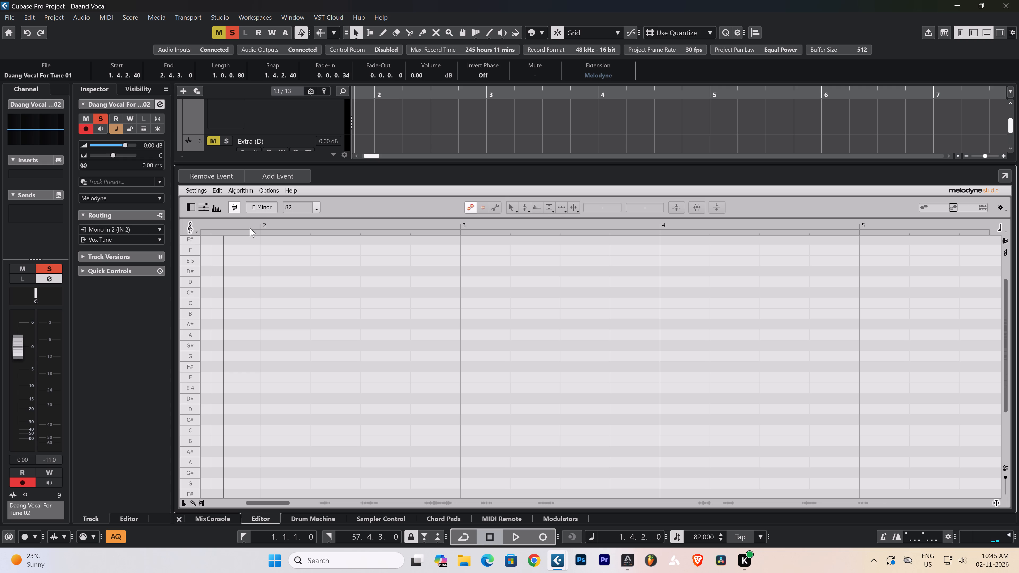
click(239, 212)
click(237, 209)
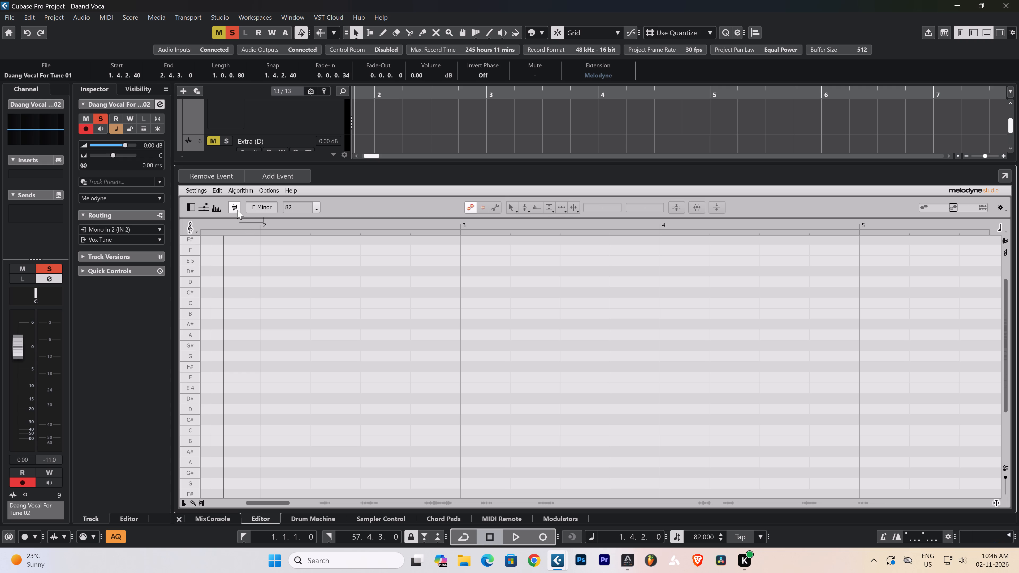
key(space)
key(space)
click(234, 210)
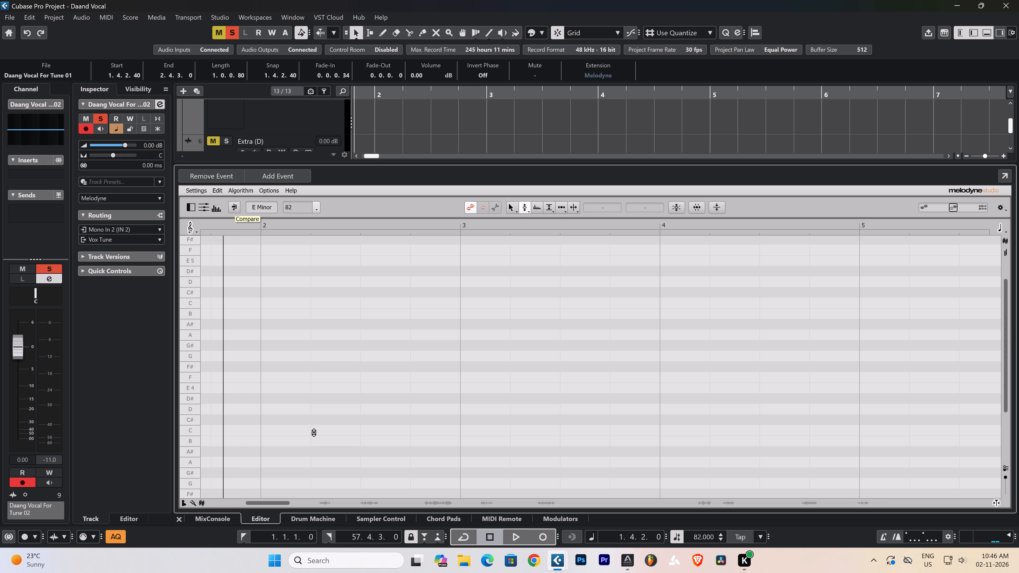
key(space)
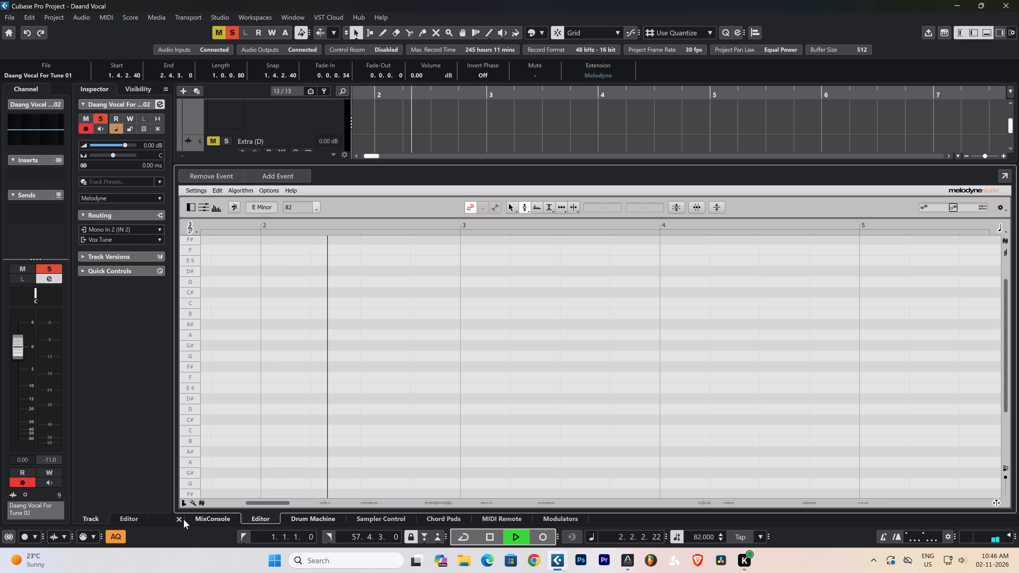
click(184, 519)
key(space)
Move both opening phrases back to the first Daang Vocal track, starting at 1.4.2.0, and play them.
drag(625, 384, 398, 398)
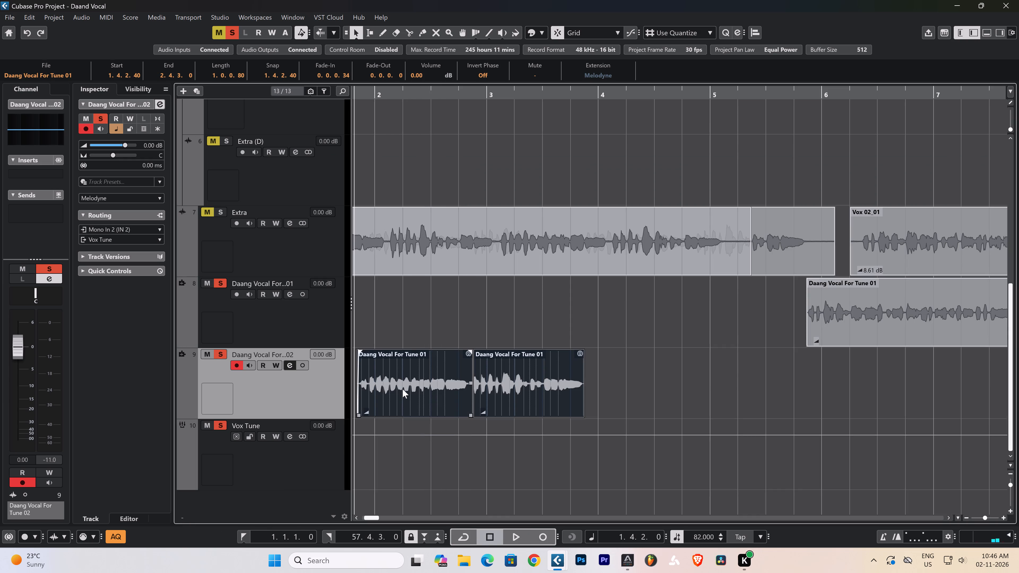
drag(403, 389, 402, 344)
key(space)
click(408, 375)
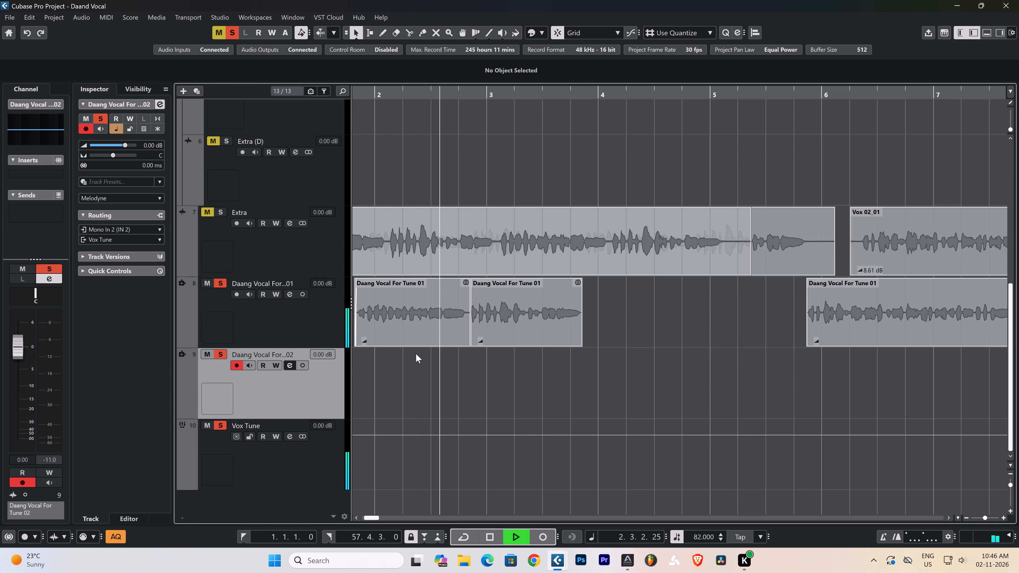
Open the moved first phrase in Melodyne, inspect the note timeline through bar 10 during playback, and close the editor.
double_click(423, 339)
key(space)
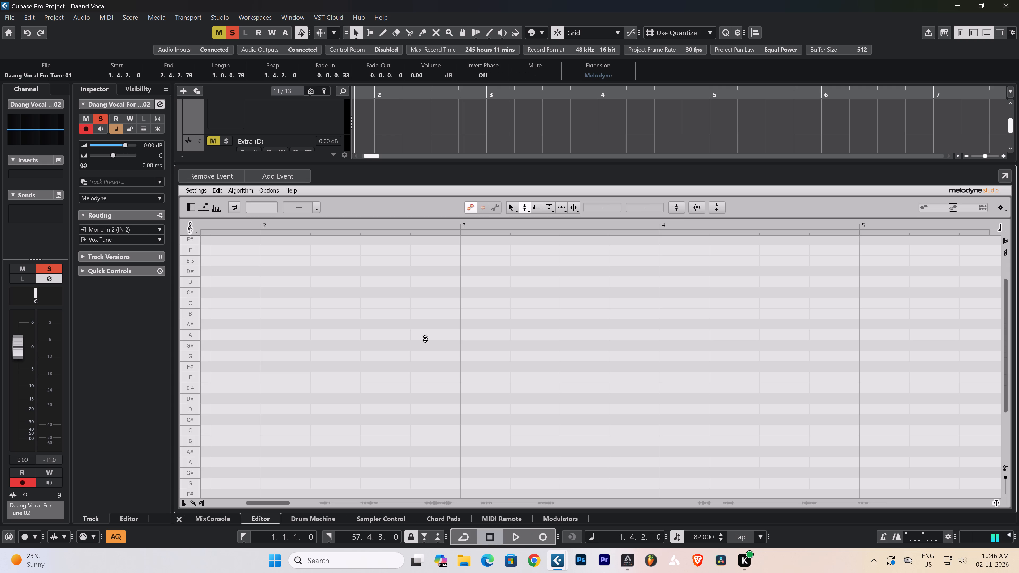
key(space)
scroll(406, 433, down, 2)
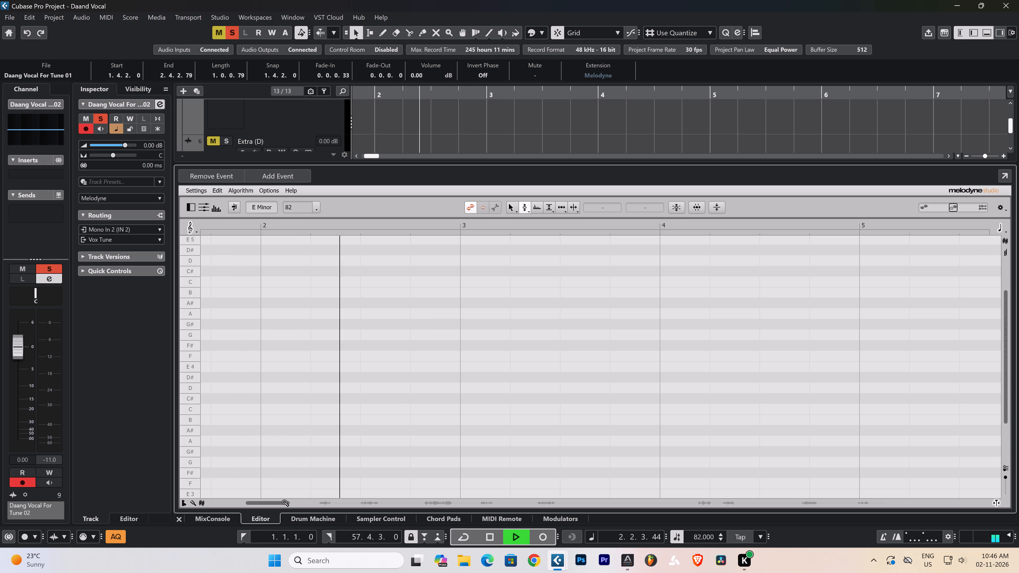
drag(285, 503, 347, 501)
key(space)
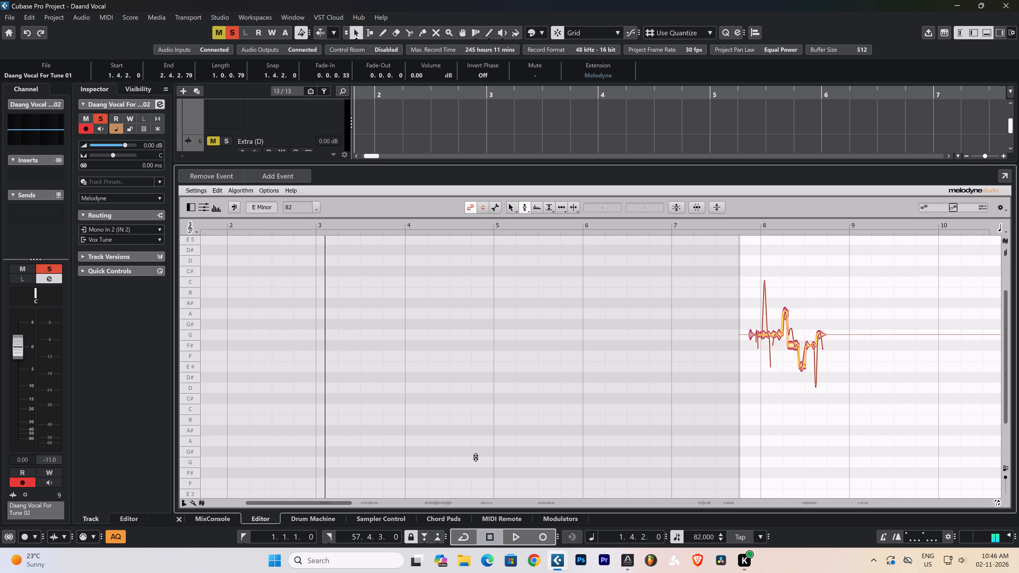
scroll(474, 457, up, 9)
key(space)
click(183, 520)
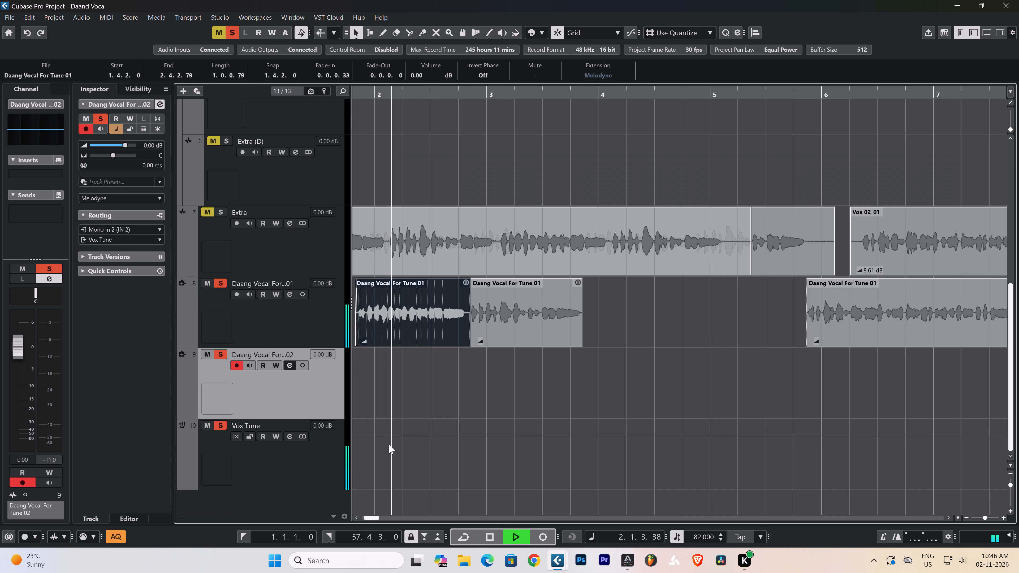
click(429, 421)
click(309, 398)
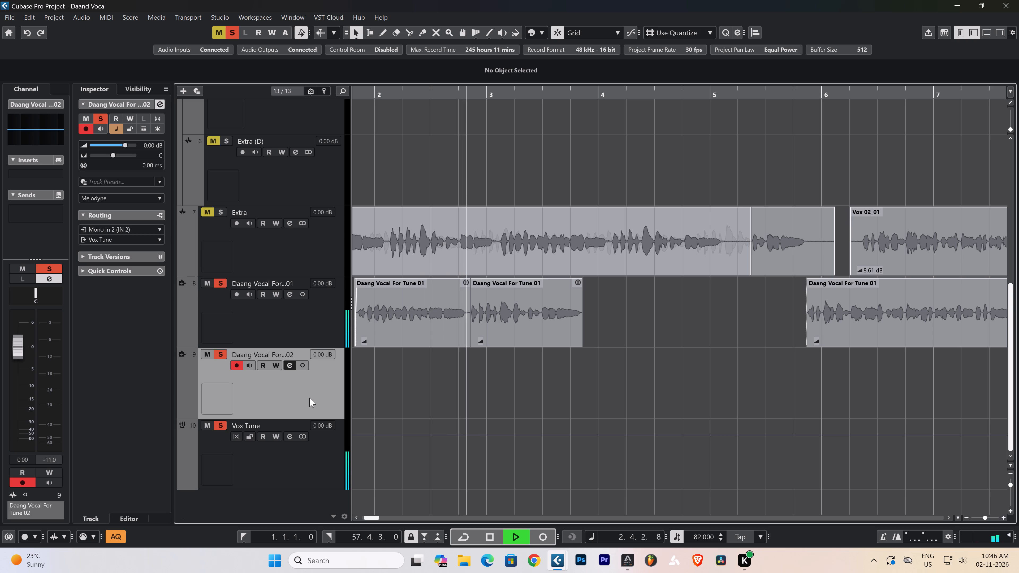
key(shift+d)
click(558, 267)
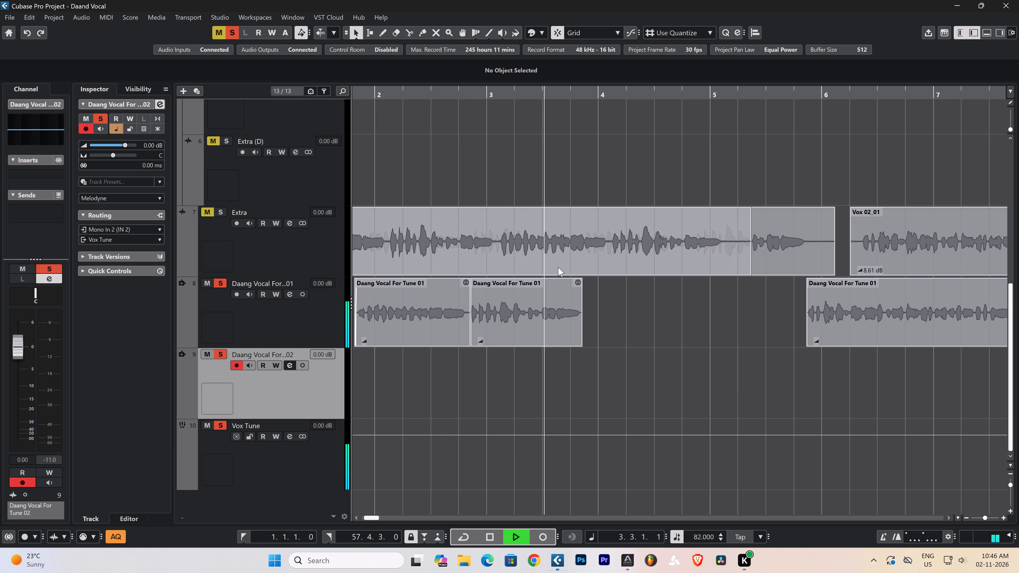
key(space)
Add one stereo audio track routed to Stereo Out directly below the first Daang Vocal track.
click(285, 324)
right_click(285, 324)
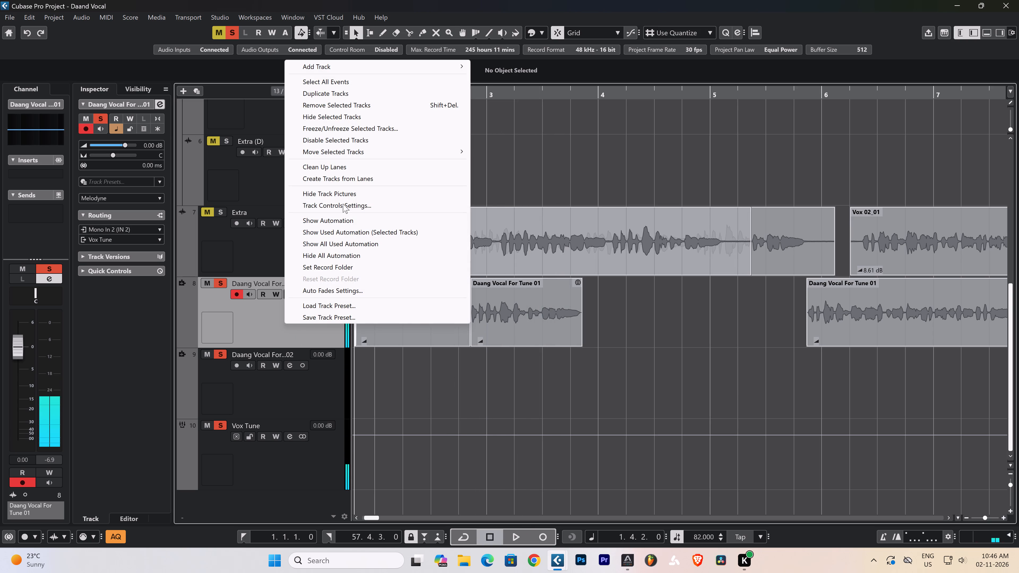
click(294, 495)
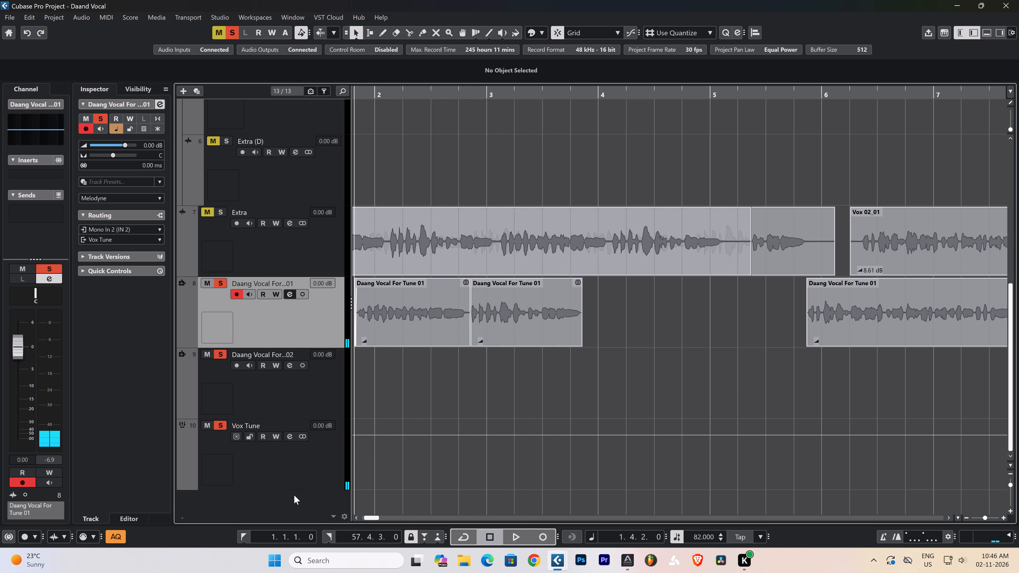
right_click(290, 498)
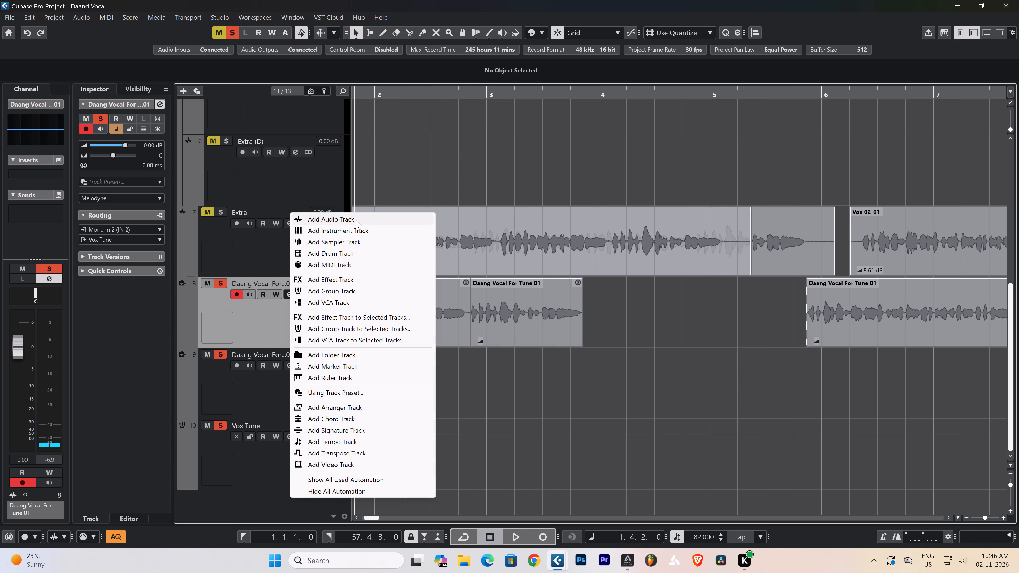
click(356, 220)
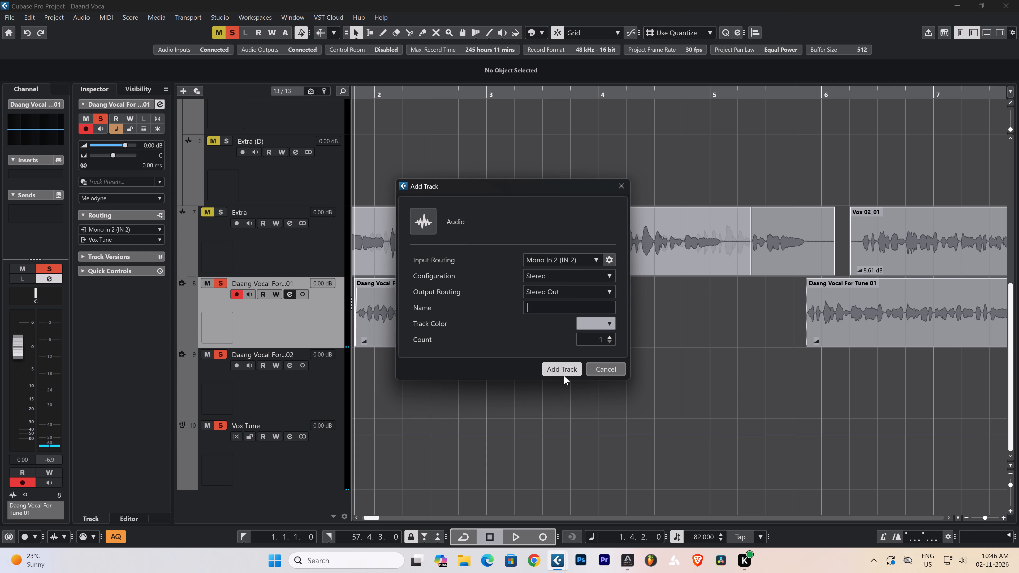
click(567, 366)
Move both opening phrases to the new Audio 01 track, keeping the start at 1.4.2.0, and decline bouncing the extension events.
drag(640, 320, 509, 321)
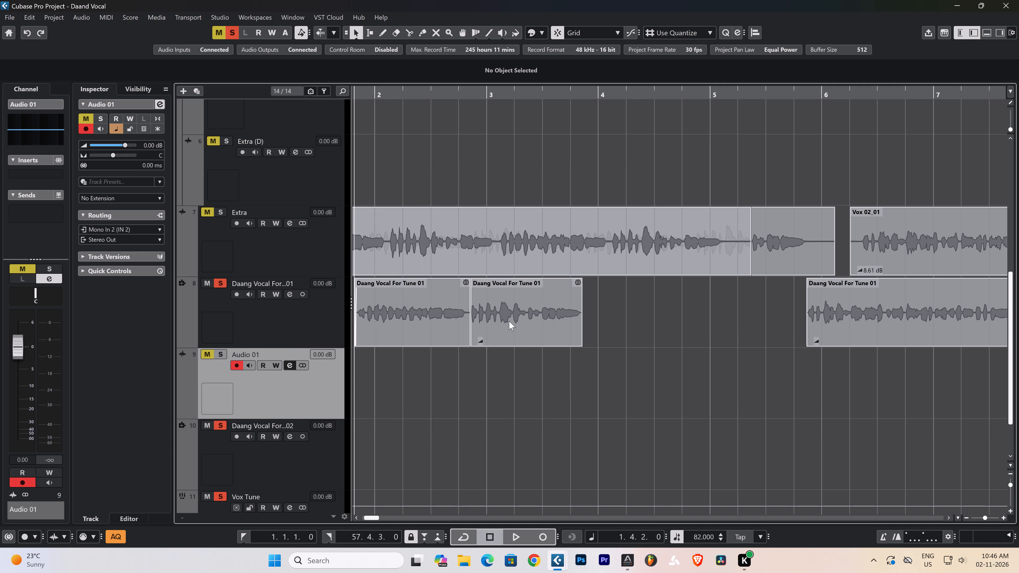
drag(509, 321, 430, 327)
ctrl+drag(424, 325, 413, 383)
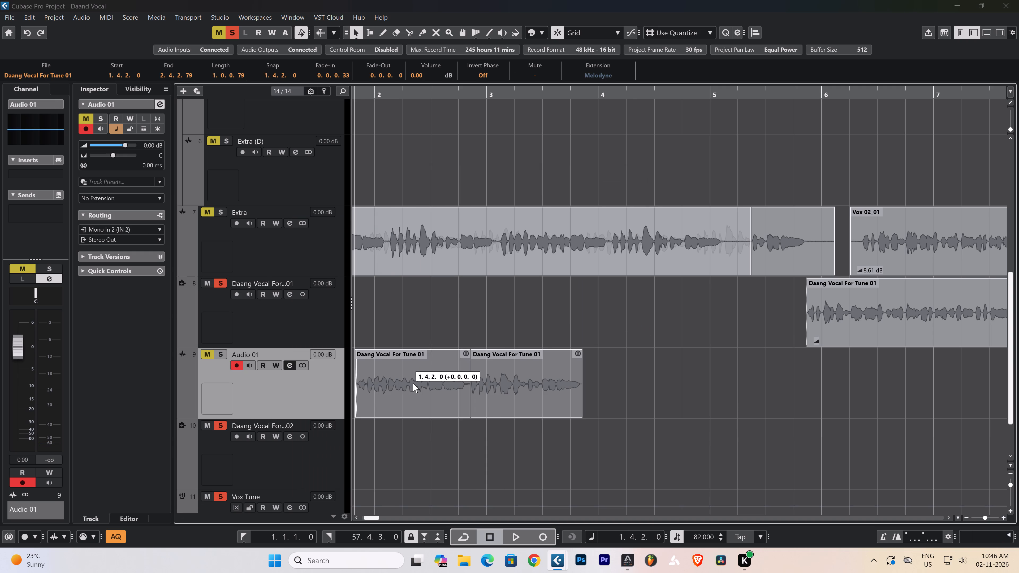
click(531, 311)
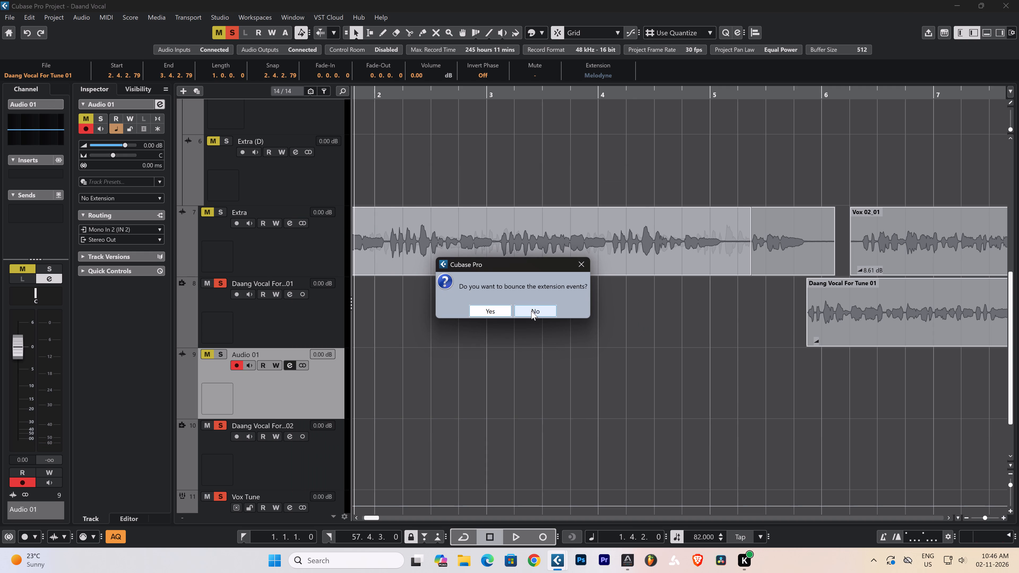
click(531, 311)
click(603, 378)
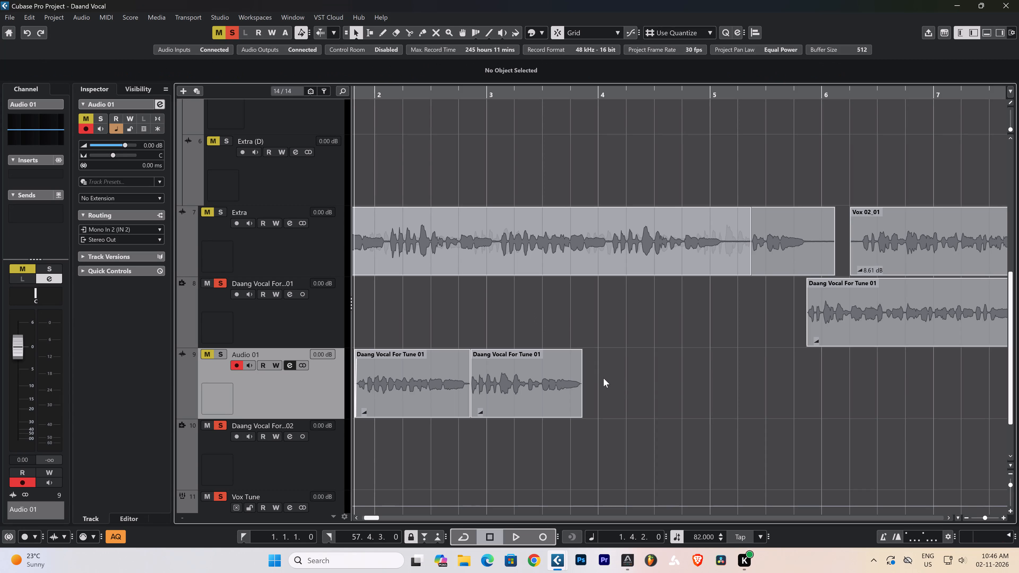
Unmute the Audio 01 track and play the two phrases on it.
key(space)
key(space)
key(space)
click(205, 354)
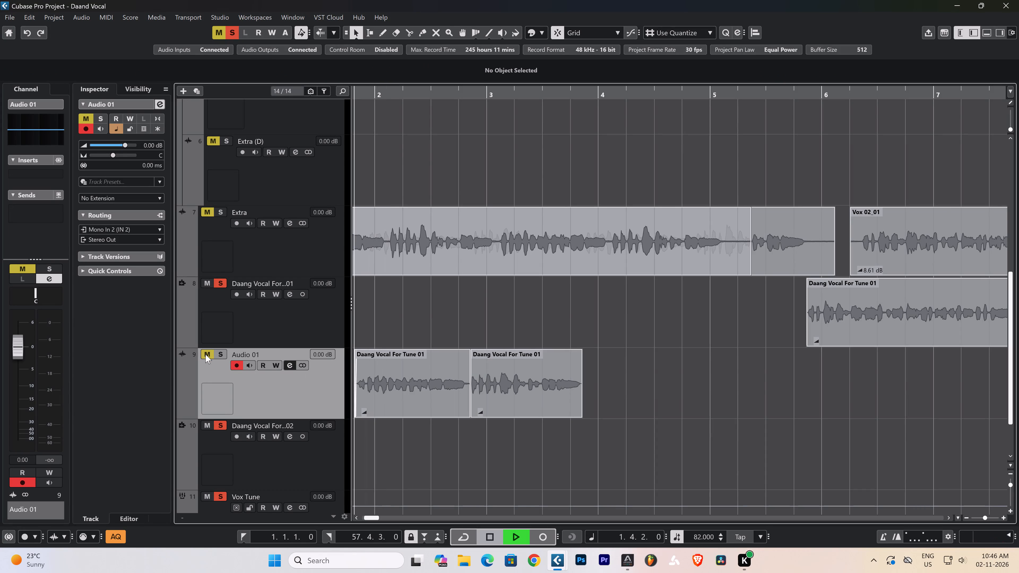
click(303, 405)
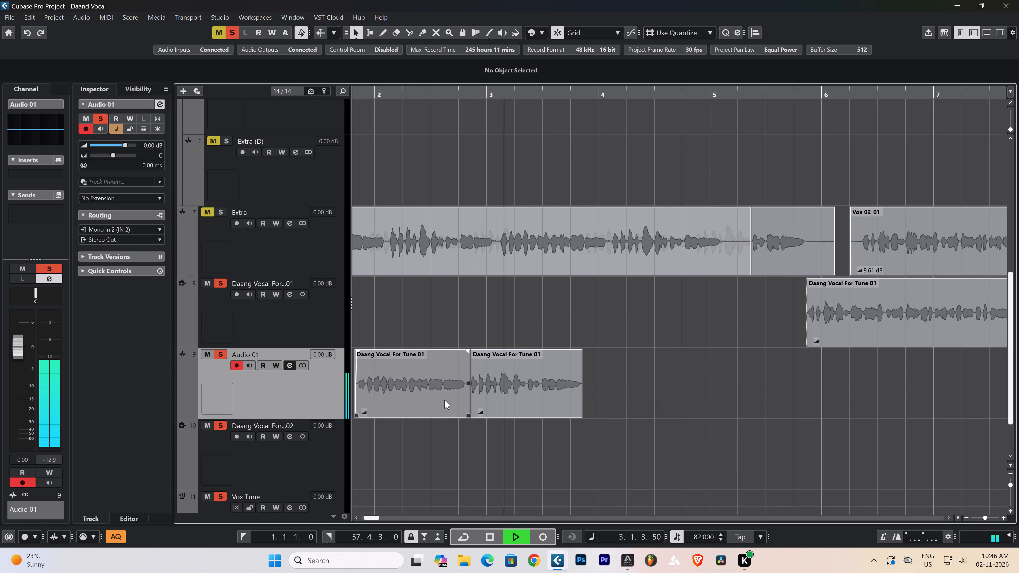
click(305, 396)
key(space)
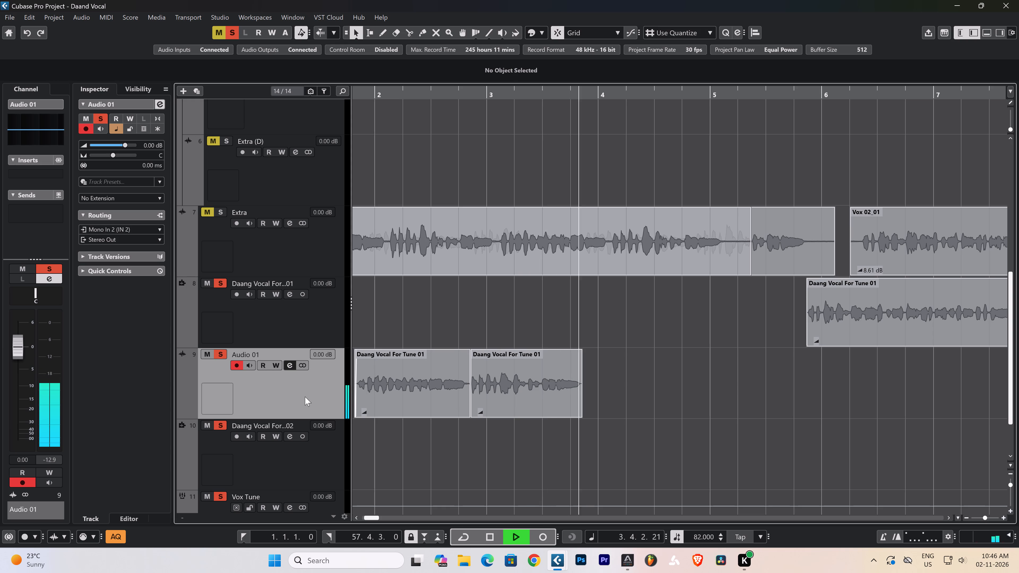
key(space)
key(space)
Route the Audio 01 track's output to the Vox Tune group and play the phrases.
click(131, 240)
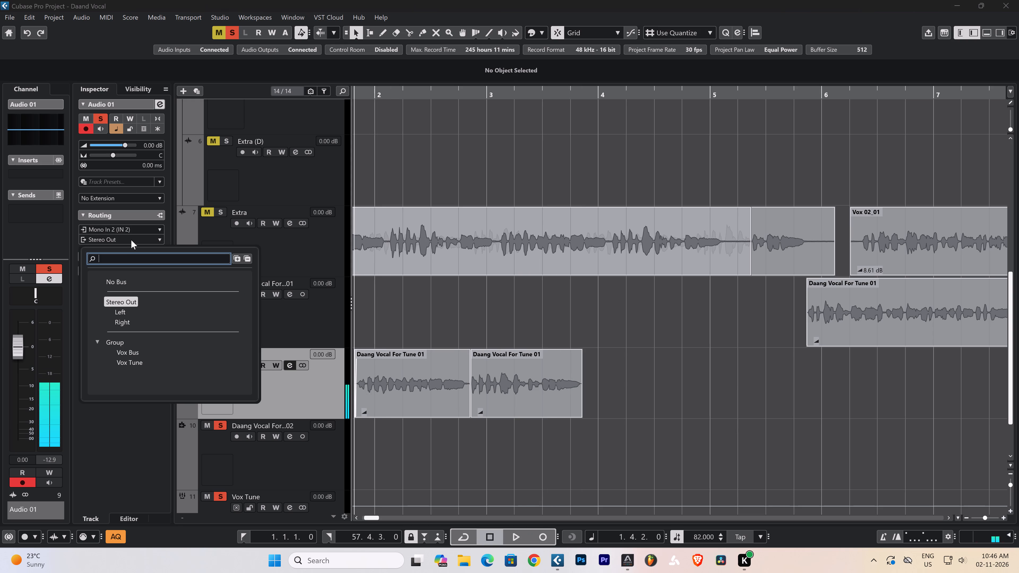
click(136, 364)
click(268, 397)
key(space)
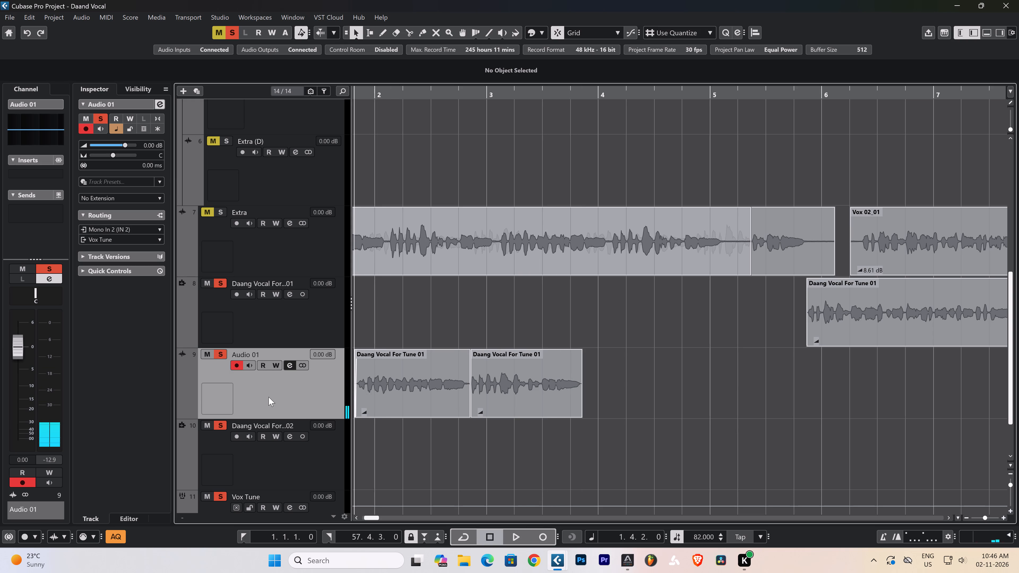
click(273, 395)
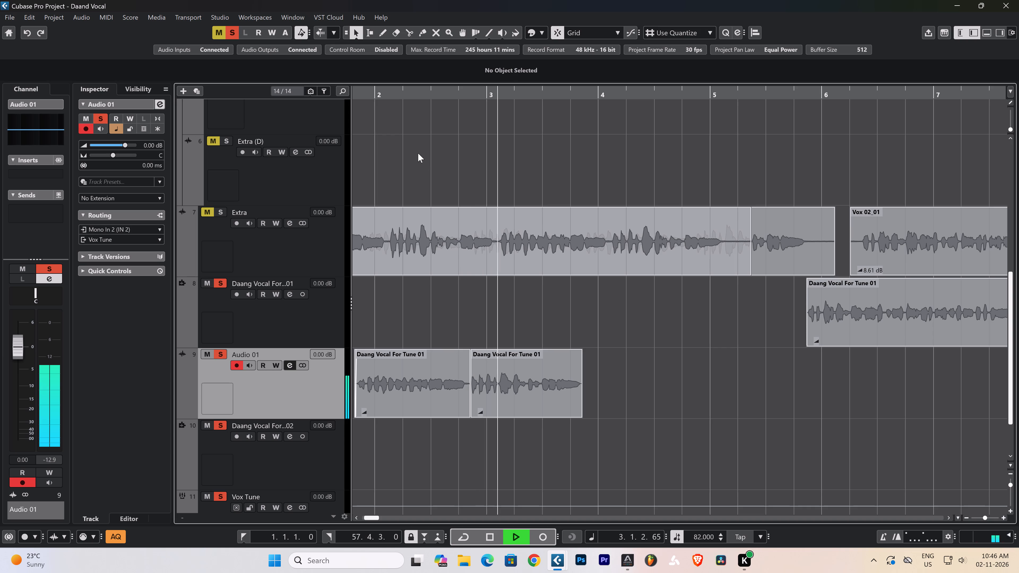
text(ggg)
key(space)
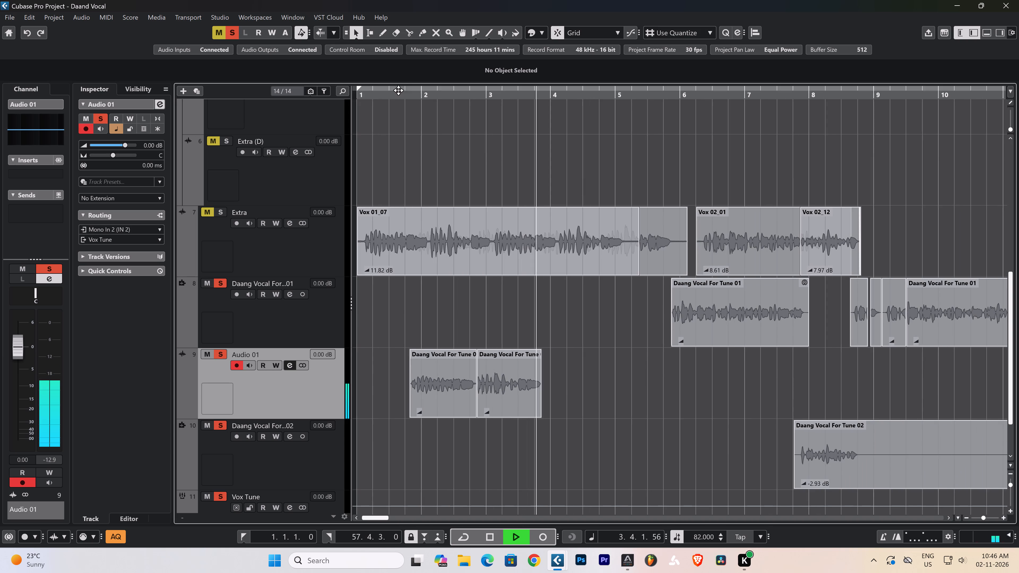
key(space)
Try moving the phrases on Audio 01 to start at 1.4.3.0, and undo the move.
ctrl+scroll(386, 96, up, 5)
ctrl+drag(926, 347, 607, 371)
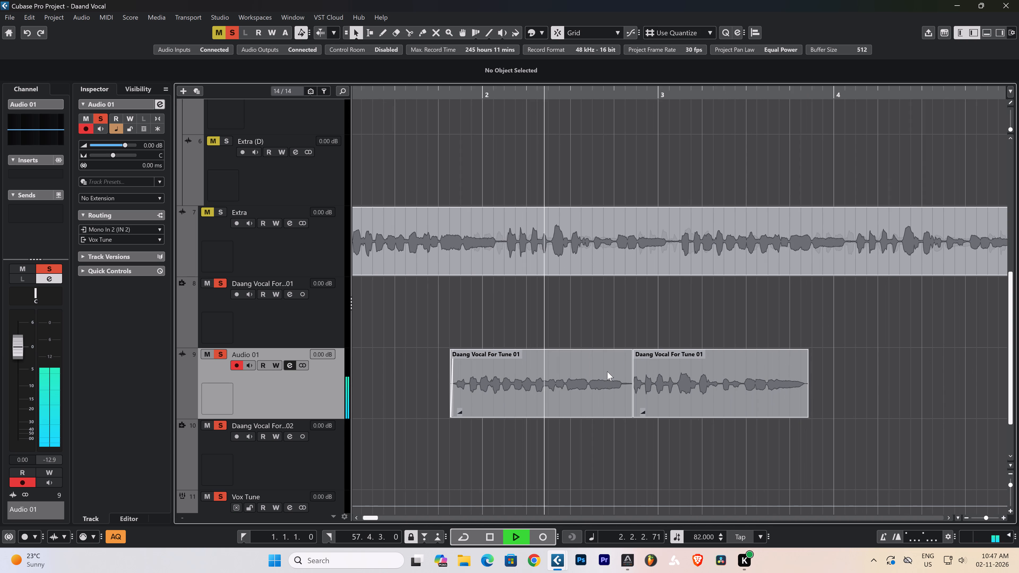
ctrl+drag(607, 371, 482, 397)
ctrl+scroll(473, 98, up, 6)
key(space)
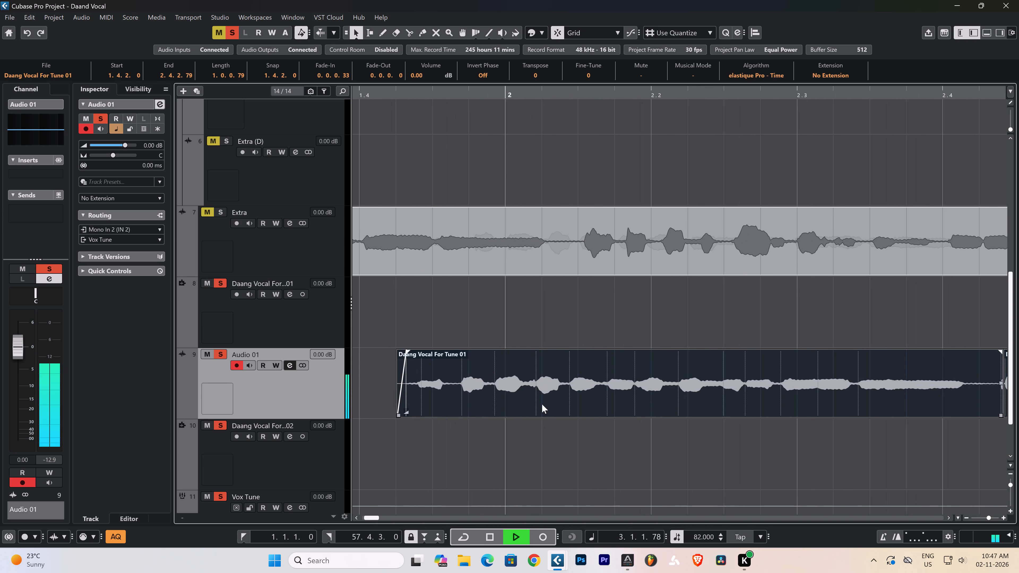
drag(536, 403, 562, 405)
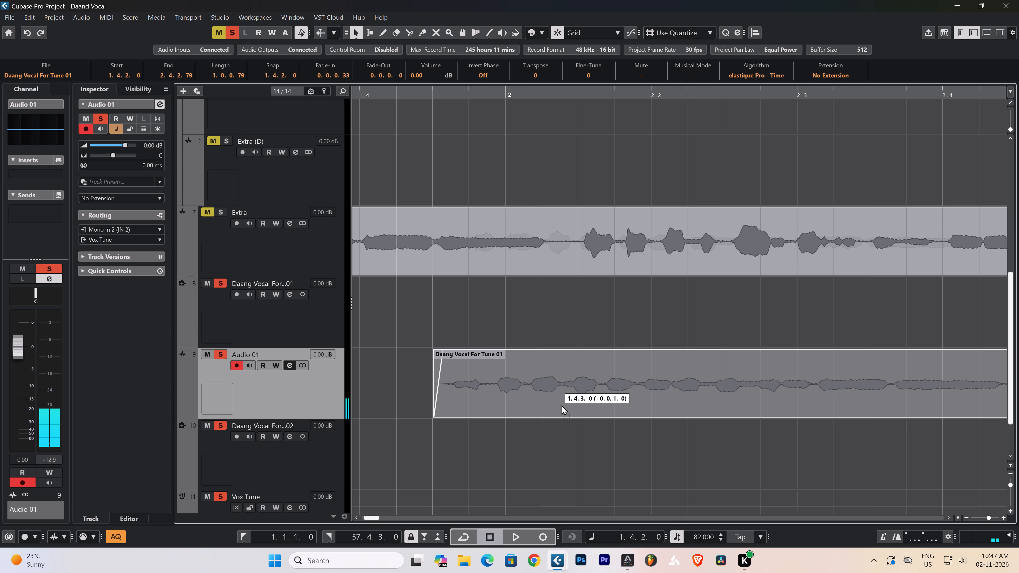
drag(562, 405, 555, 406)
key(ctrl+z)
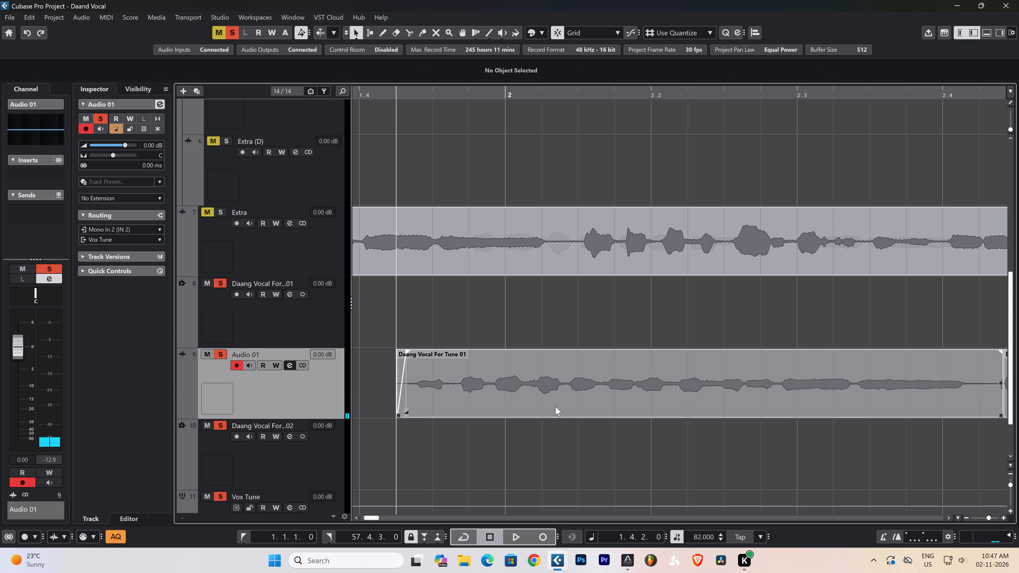
Turn snap off, move both phrases on Audio 01 to start at about 1.4.2.30, and play them.
click(552, 32)
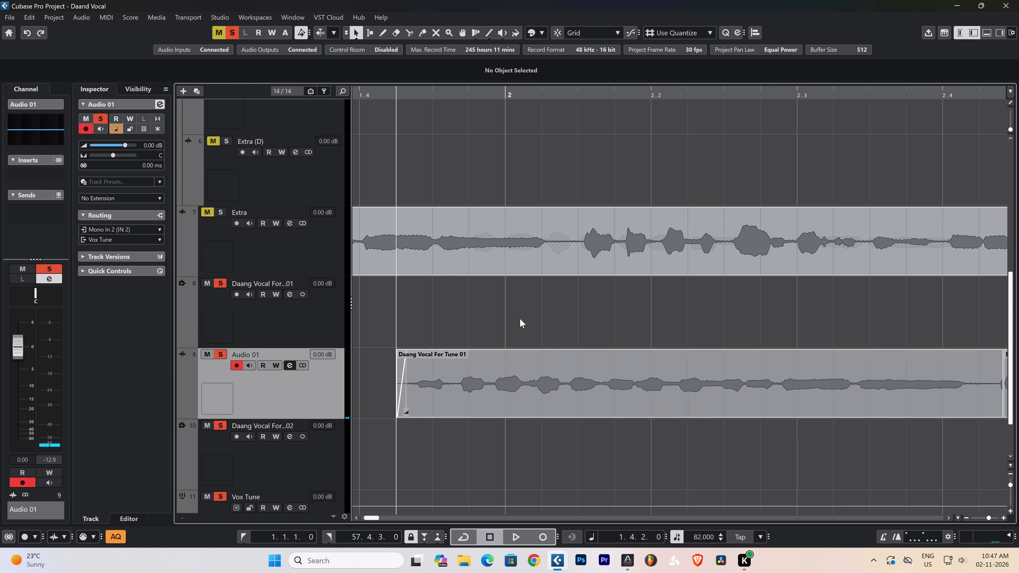
text(gg)
key(g)
key(g)
key(g)
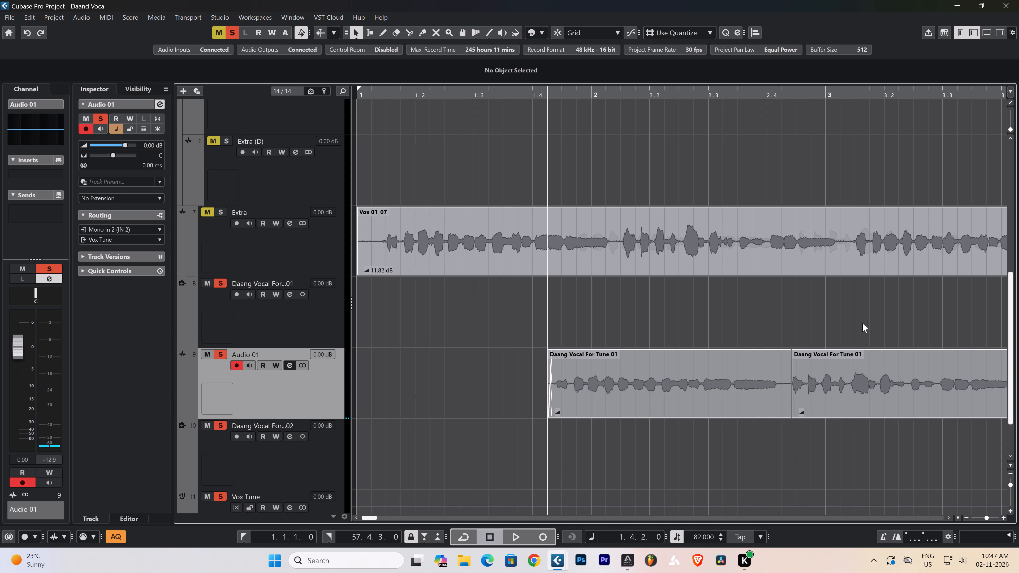
drag(853, 323, 547, 424)
drag(593, 399, 597, 399)
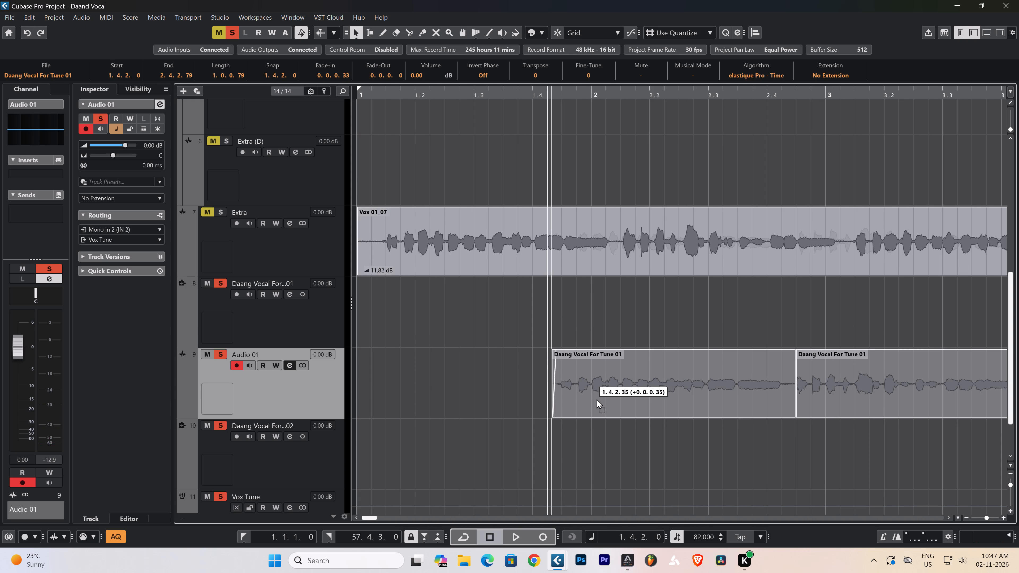
drag(597, 399, 596, 399)
key(space)
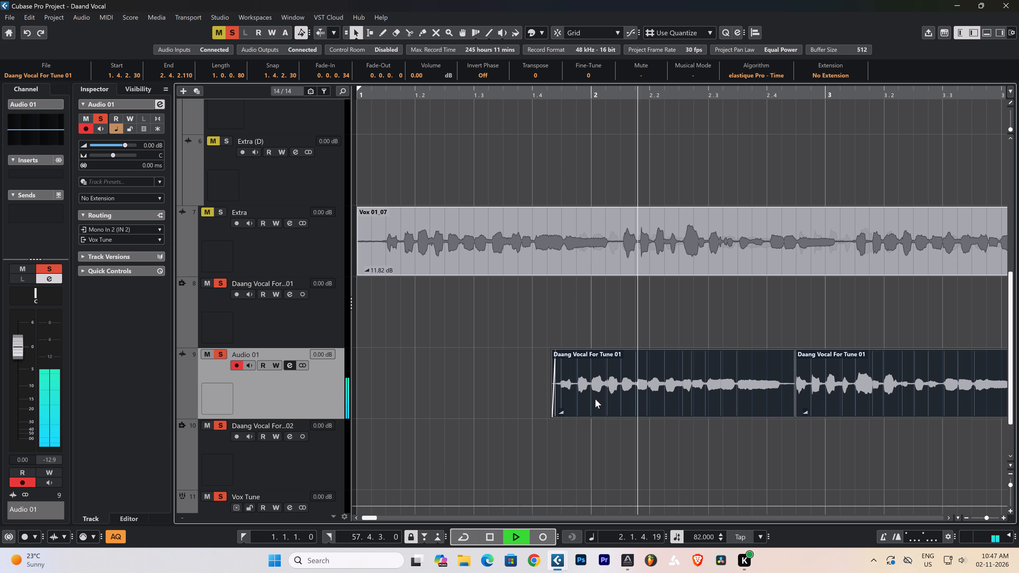
click(422, 356)
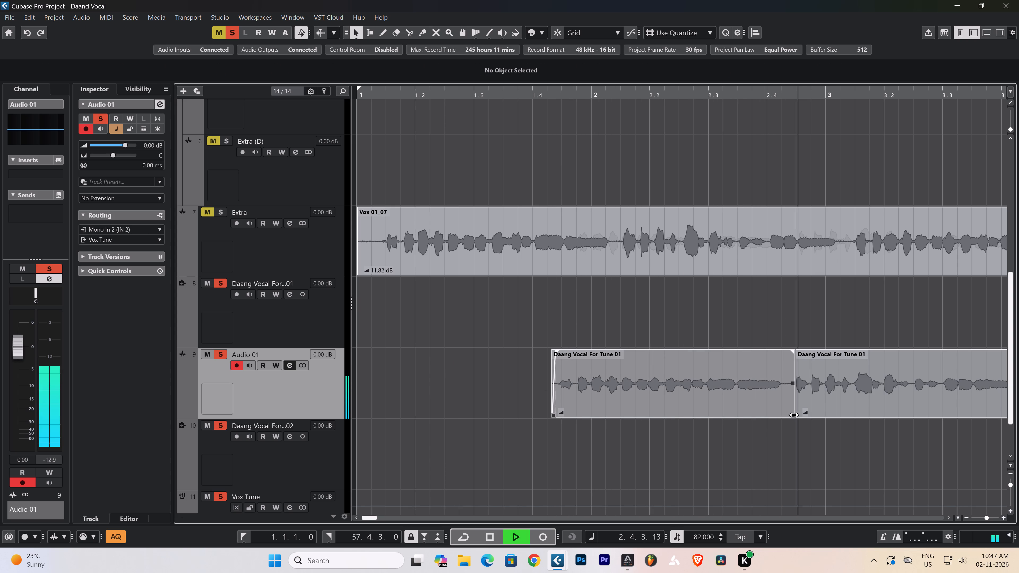
Trim the first phrase's end to about 2.4.2.23, extend the second phrase's start to about 2.4.2.75, and replay.
drag(794, 415, 783, 416)
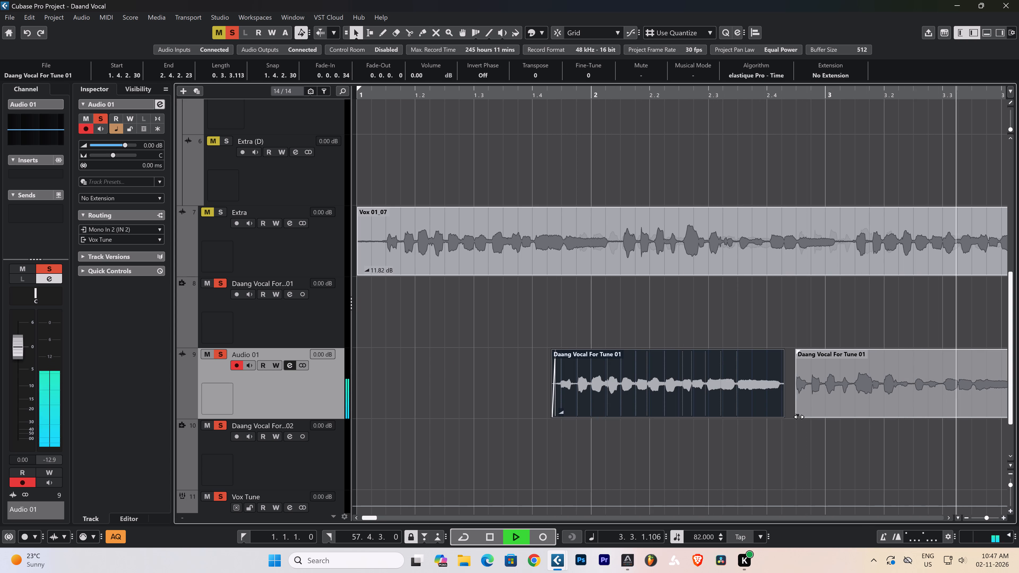
drag(798, 417, 794, 418)
key(space)
key(space)
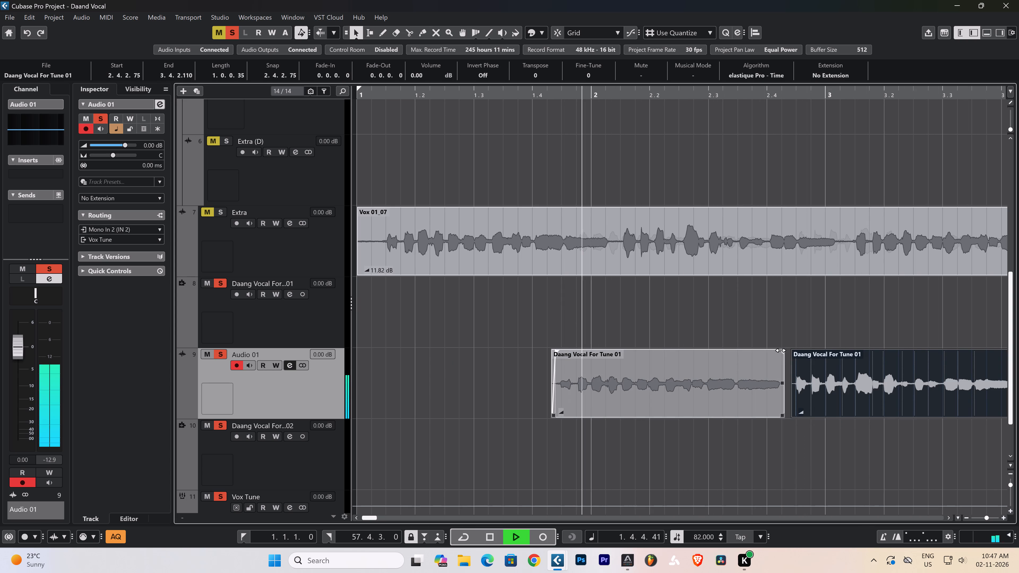
Add a fade-out of about 0.0.0.30 to the first phrase and a fade-in of about 0.0.0.39 to the second, and replay.
drag(782, 352, 778, 351)
click(778, 351)
drag(795, 351, 800, 350)
key(space)
key(space)
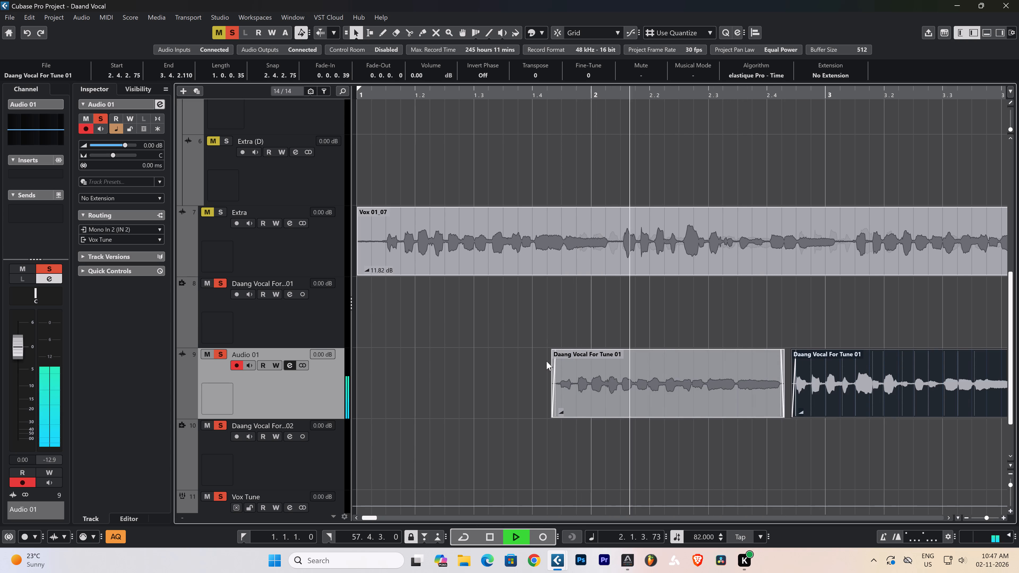
Deselect the phrases and save the project.
key(g)
key(g)
click(745, 442)
key(ctrl+s)
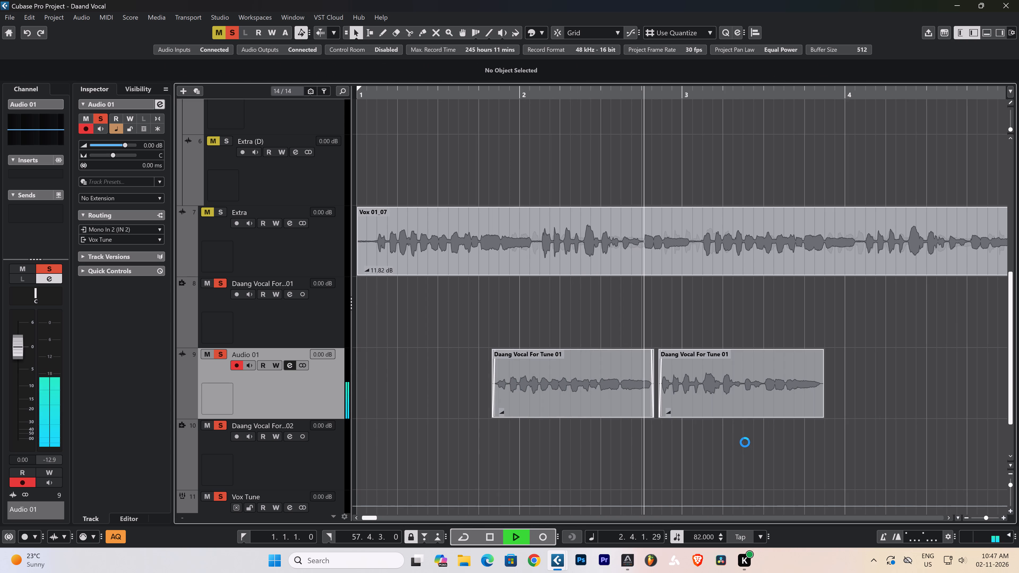
Play the edited phrases on Audio 01 repeatedly to check their timing and the join between them.
click(296, 391)
key(space)
key(space)
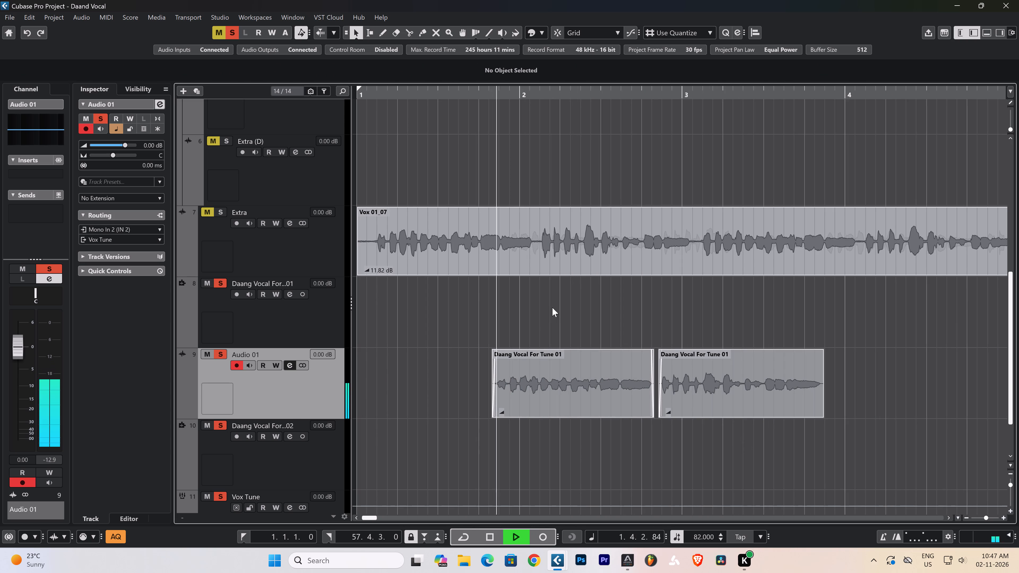
click(313, 383)
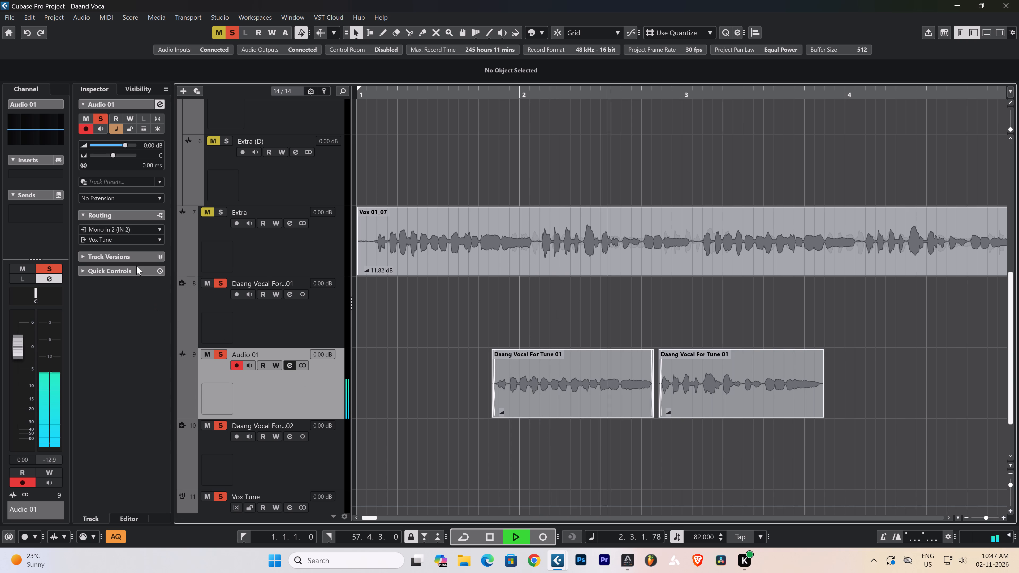
key(space)
key(space)
click(298, 387)
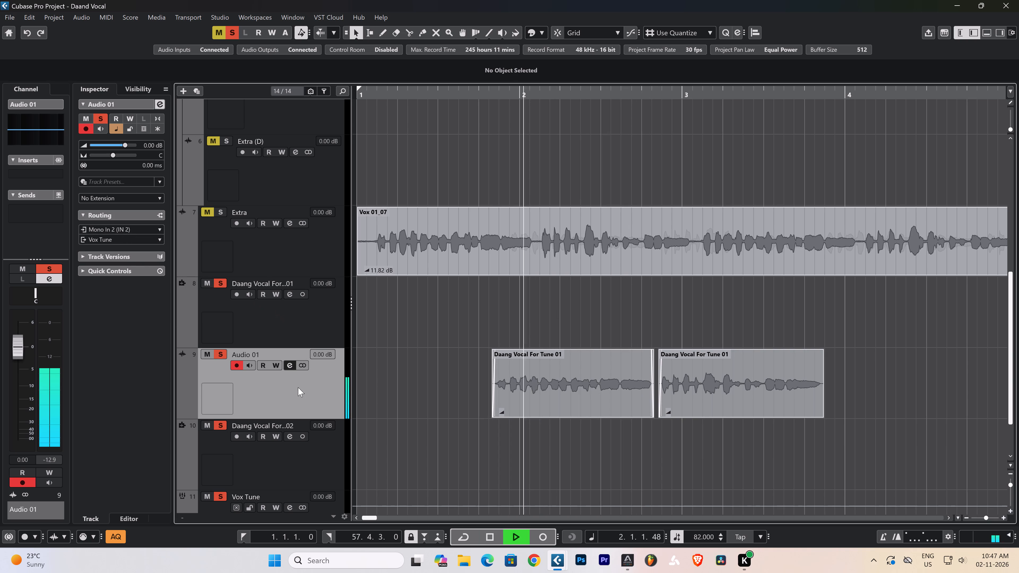
key(space)
Apply the Melodyne extension to the Audio 01 track.
click(136, 199)
click(123, 232)
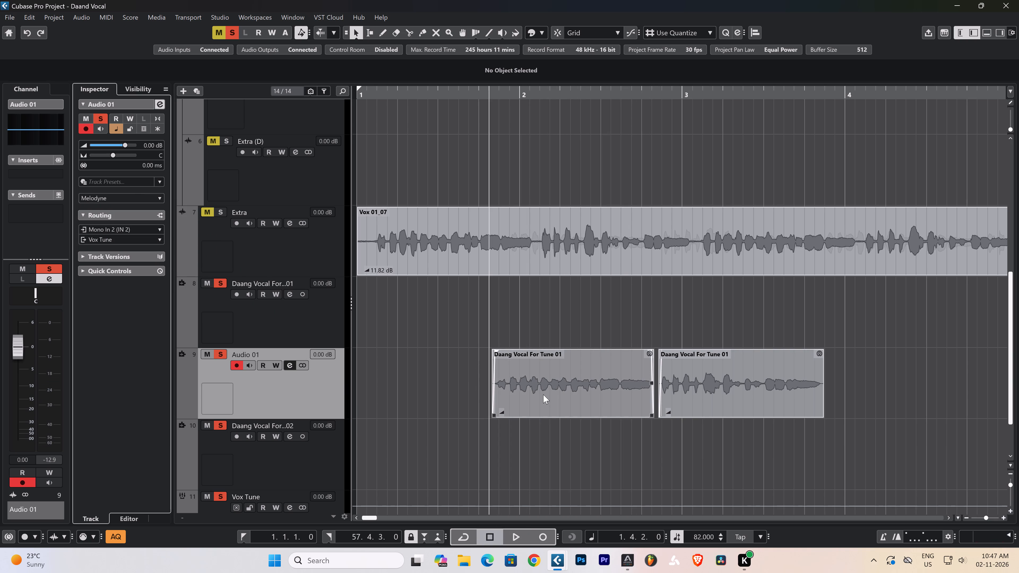
Open the first phrase on Audio 01 in the Melodyne editor and play it to check its sound.
double_click(552, 394)
key(space)
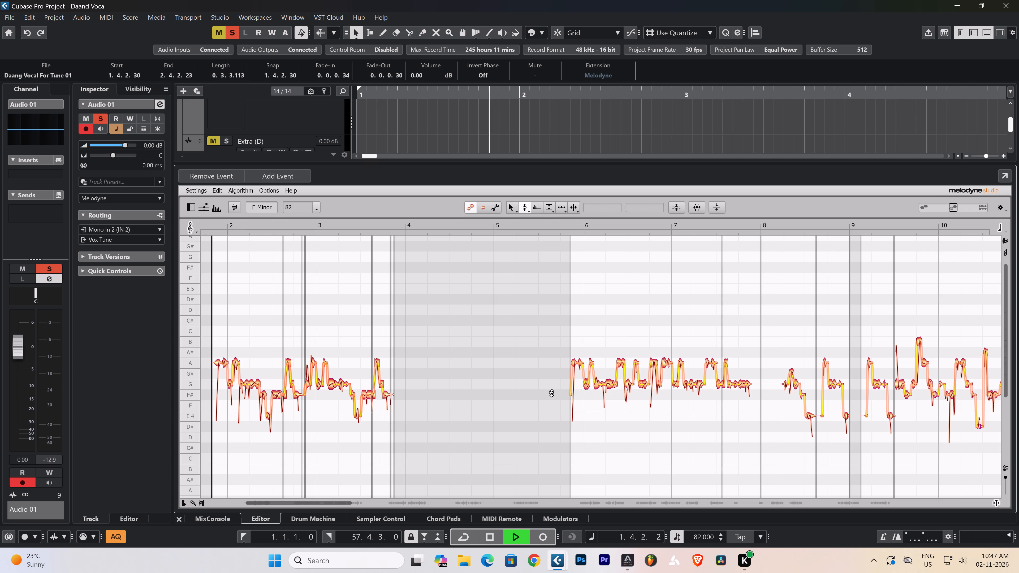
key(space)
click(179, 523)
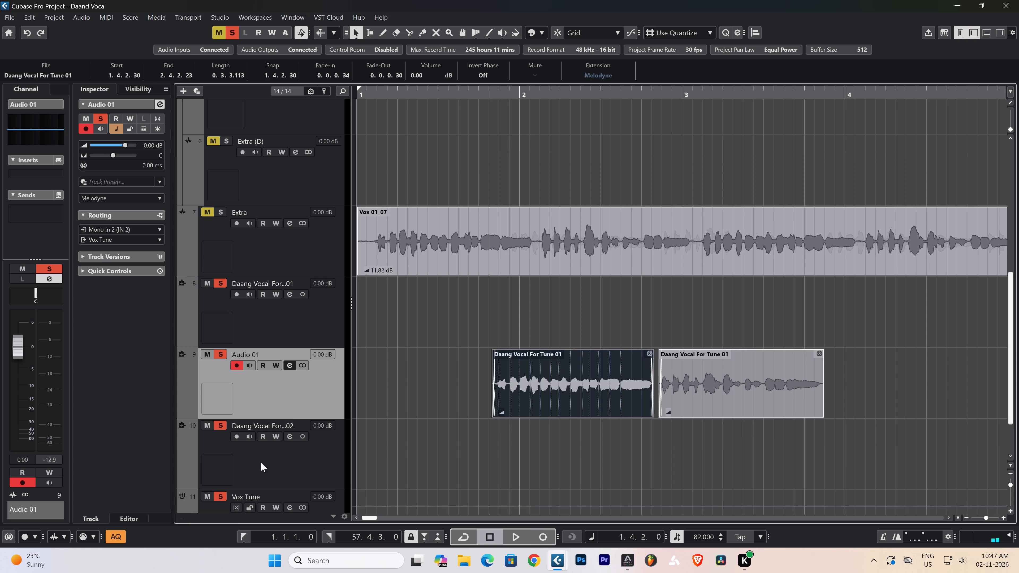
click(286, 398)
click(573, 442)
click(601, 373)
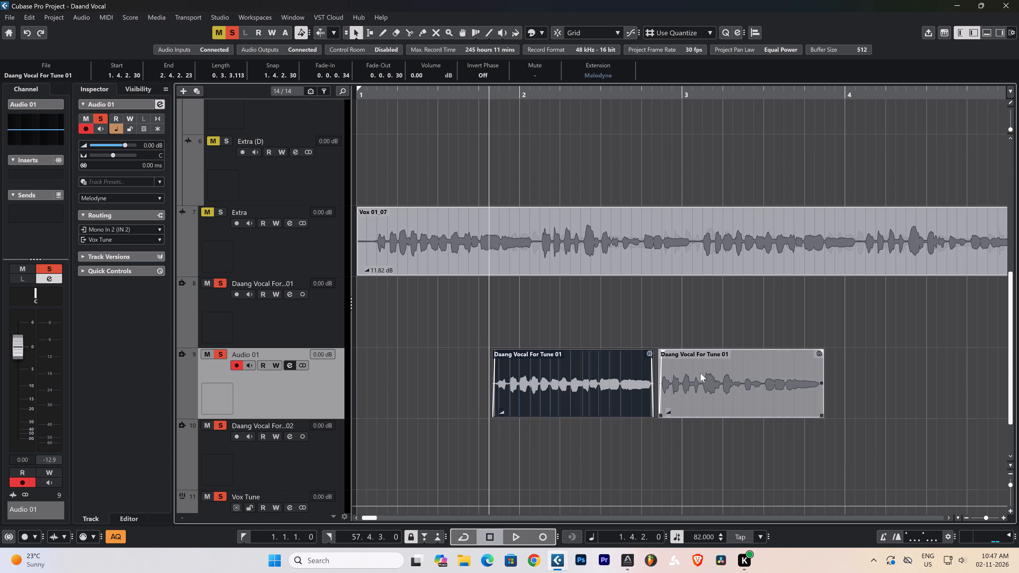
click(701, 373)
double_click(555, 380)
key(space)
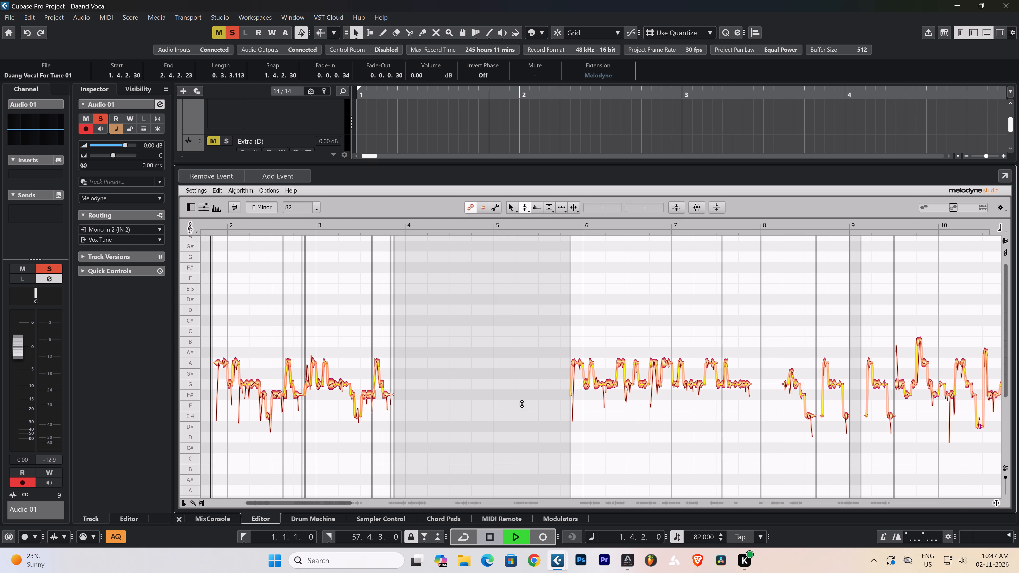
click(178, 518)
Play the vocal from about bar 6 and again from about bar 2 to compare it with the Audio 01 phrases.
click(310, 380)
key(g)
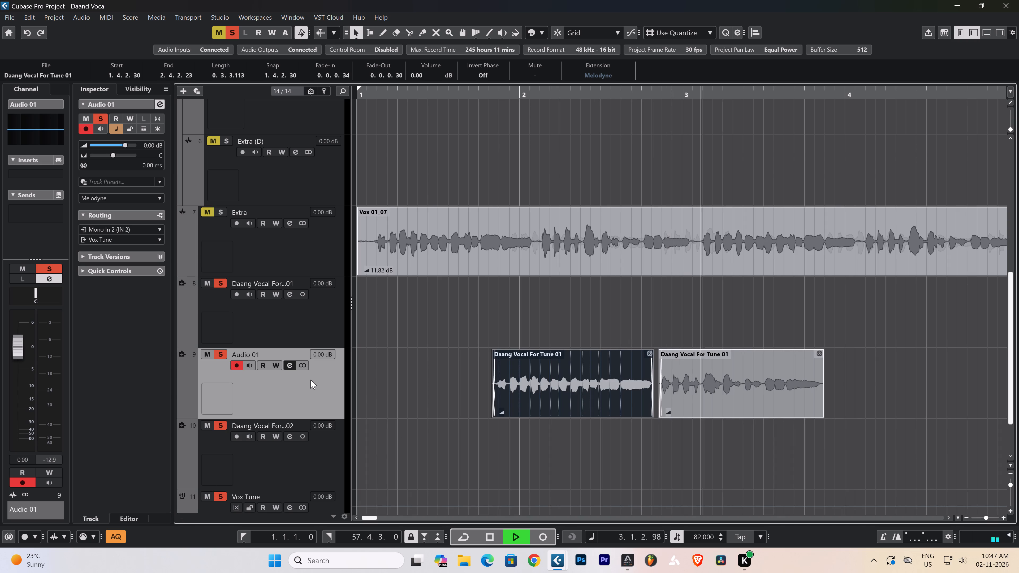
text(gg)
text(gg)
text(ggg)
key(g)
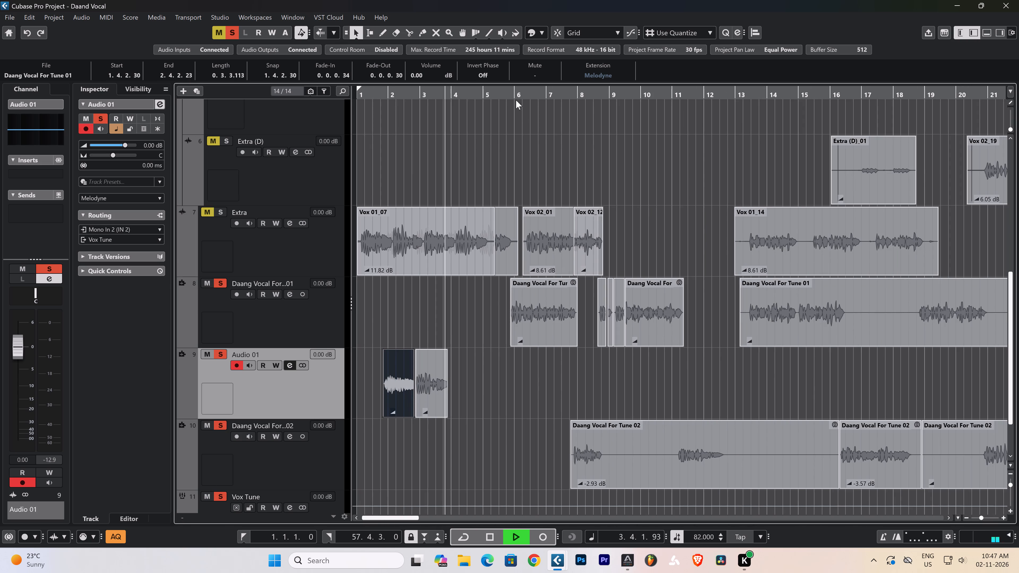
click(515, 91)
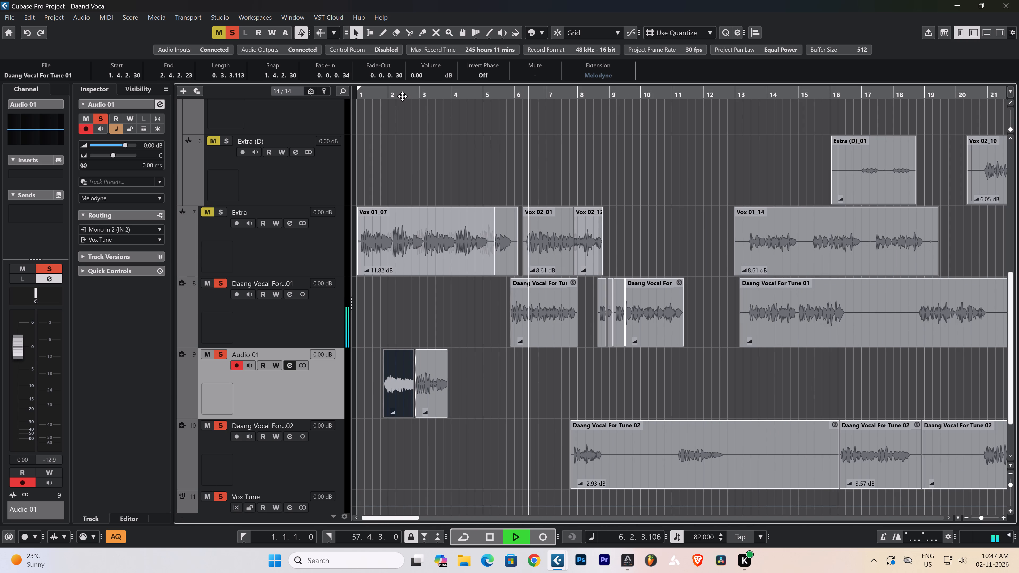
click(398, 95)
click(390, 99)
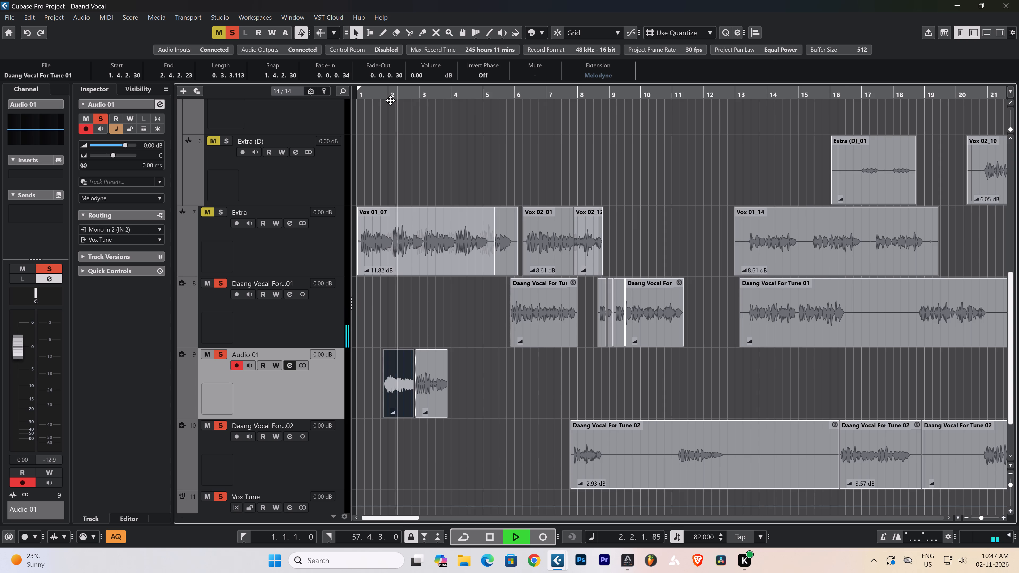
key(h)
key(h)
key(h)
key(h)
key(h)
key(h)
key(h)
key(h)
key(h)
key(h)
key(h)
key(h)
key(h)
key(h)
key(h)
key(g)
key(g)
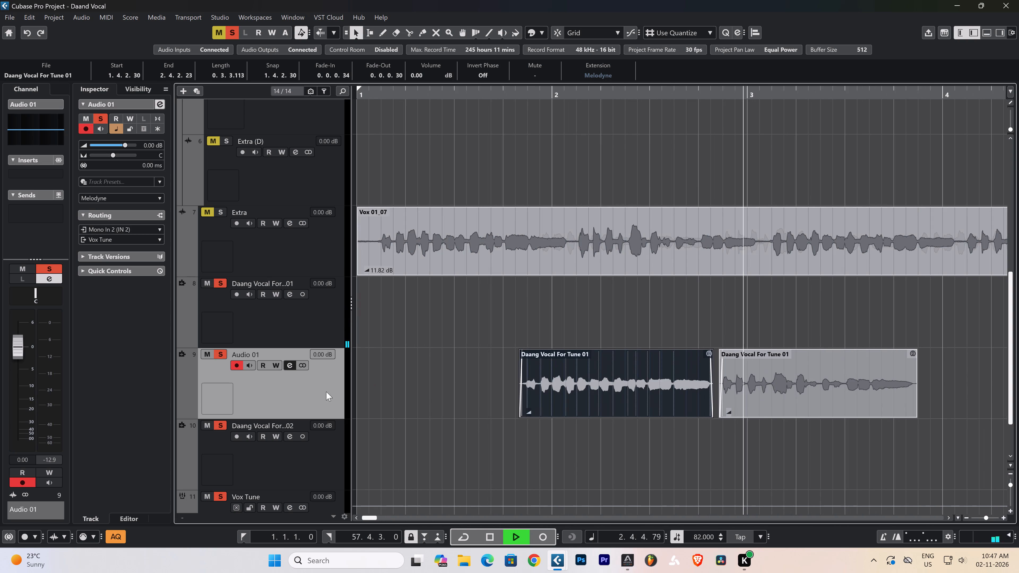
key(space)
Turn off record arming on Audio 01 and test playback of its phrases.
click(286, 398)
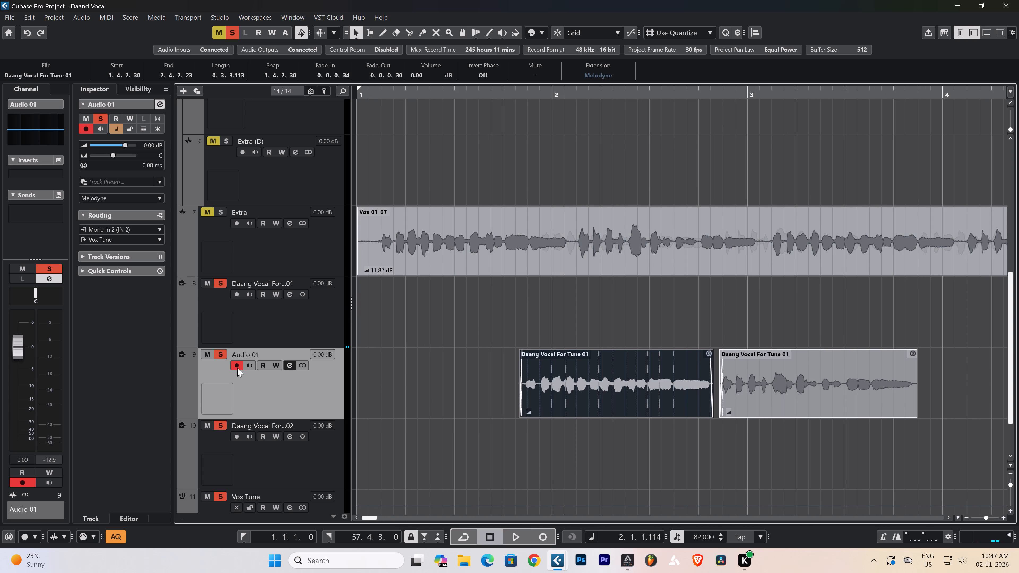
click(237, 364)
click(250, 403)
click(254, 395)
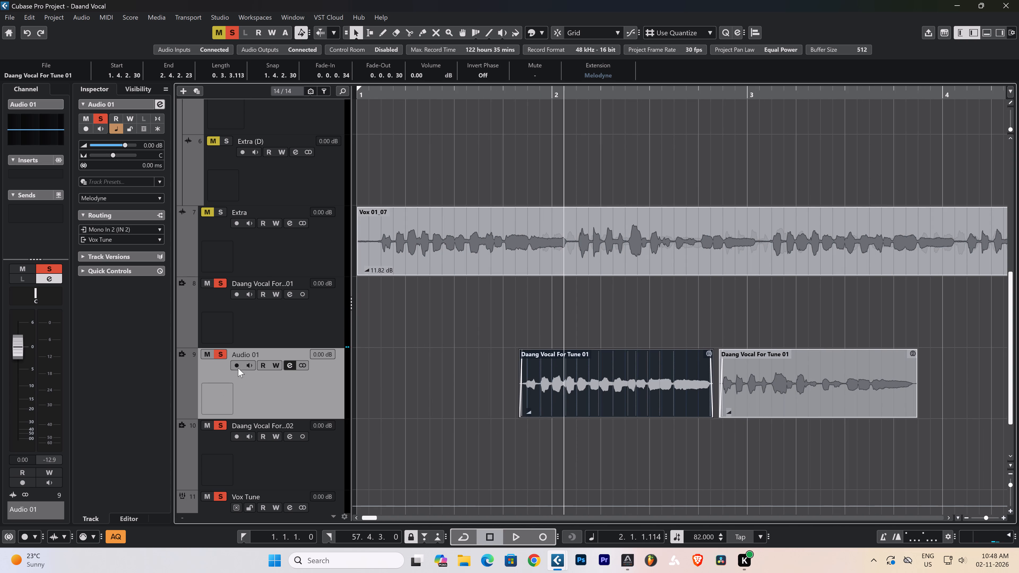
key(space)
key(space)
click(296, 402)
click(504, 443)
Unsolo Audio 01, clear all active solos and solo the Vox Tune group.
key(g)
key(g)
key(g)
key(g)
key(g)
key(g)
key(g)
key(g)
key(g)
key(g)
key(g)
key(g)
key(g)
key(g)
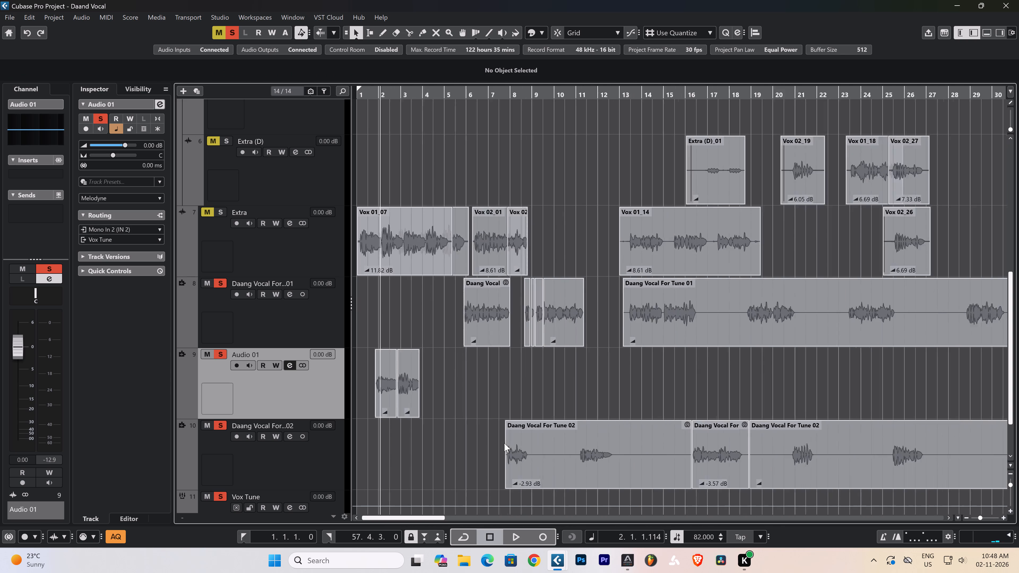
text(gg)
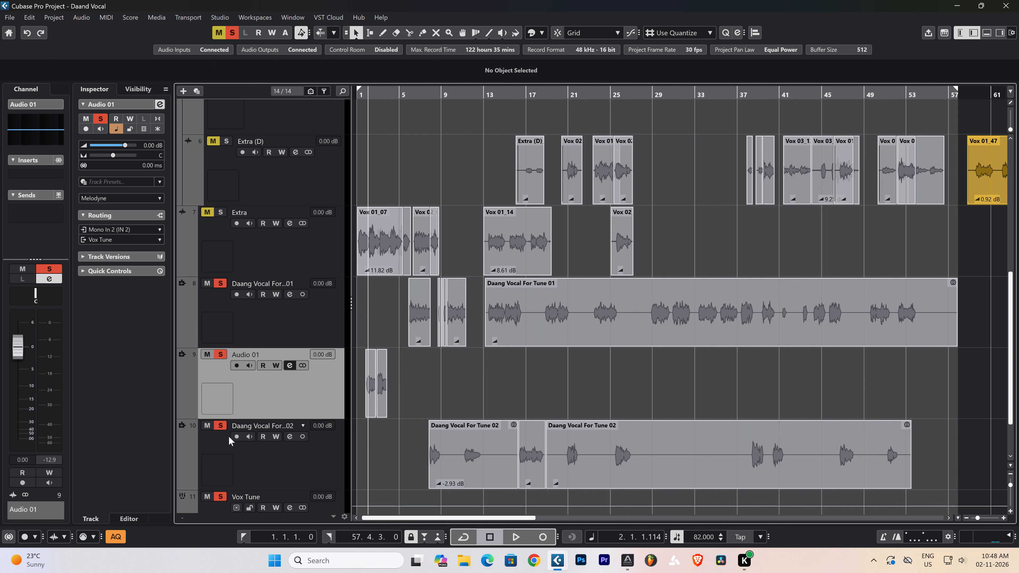
click(221, 356)
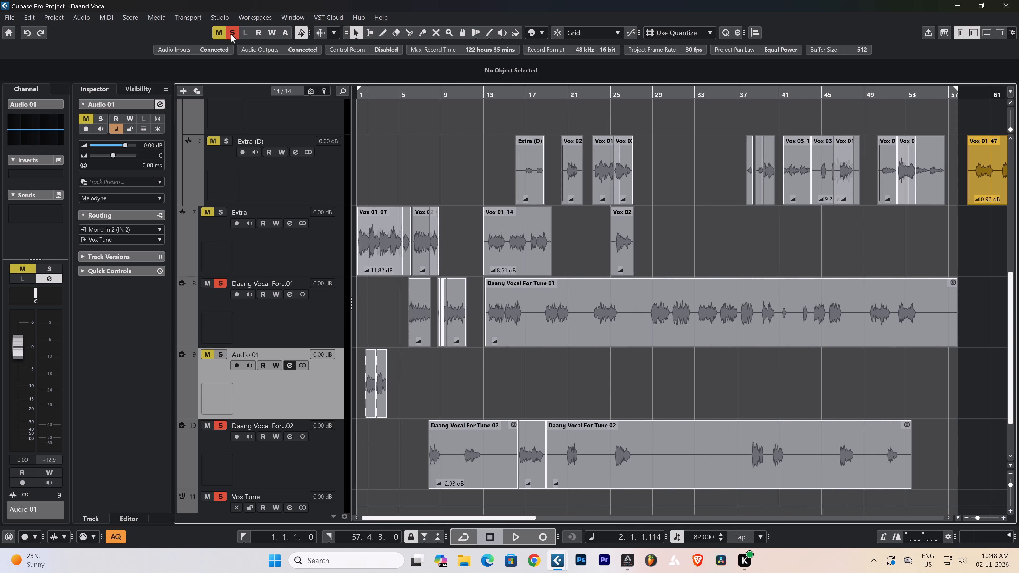
click(231, 34)
click(225, 492)
click(265, 393)
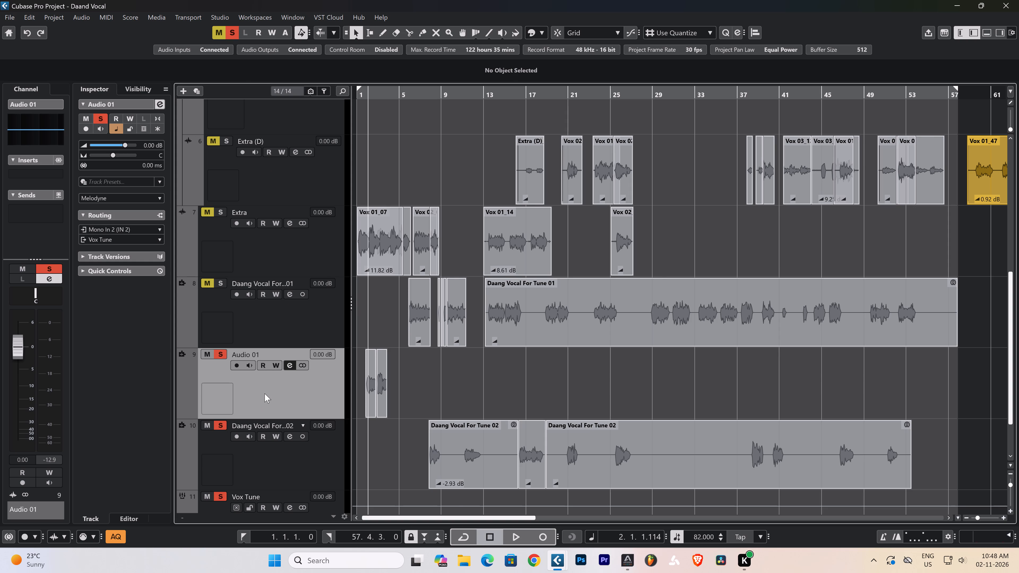
Select Audio 01 and replay its opening phrases from just before bar 2 to check that they sound.
key(h)
key(h)
key(h)
key(h)
key(h)
key(h)
key(h)
key(h)
key(h)
key(h)
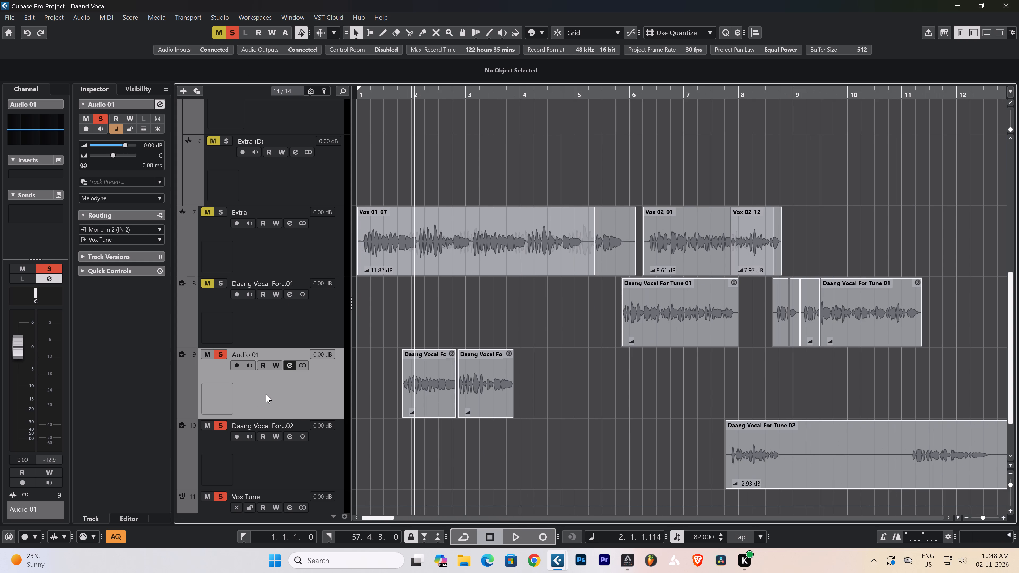
scroll(402, 446, down, 1)
text(ggg)
click(281, 257)
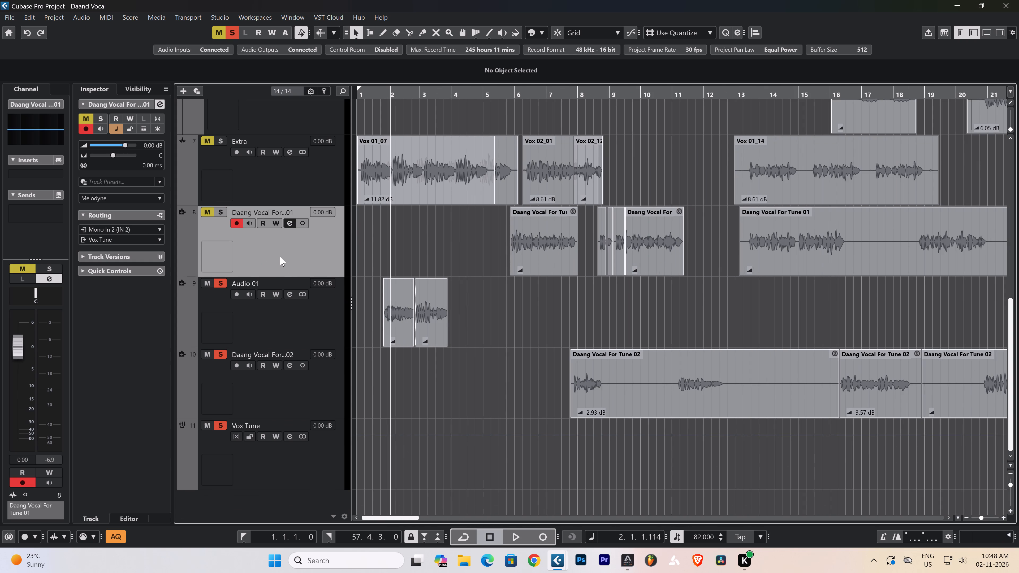
click(300, 321)
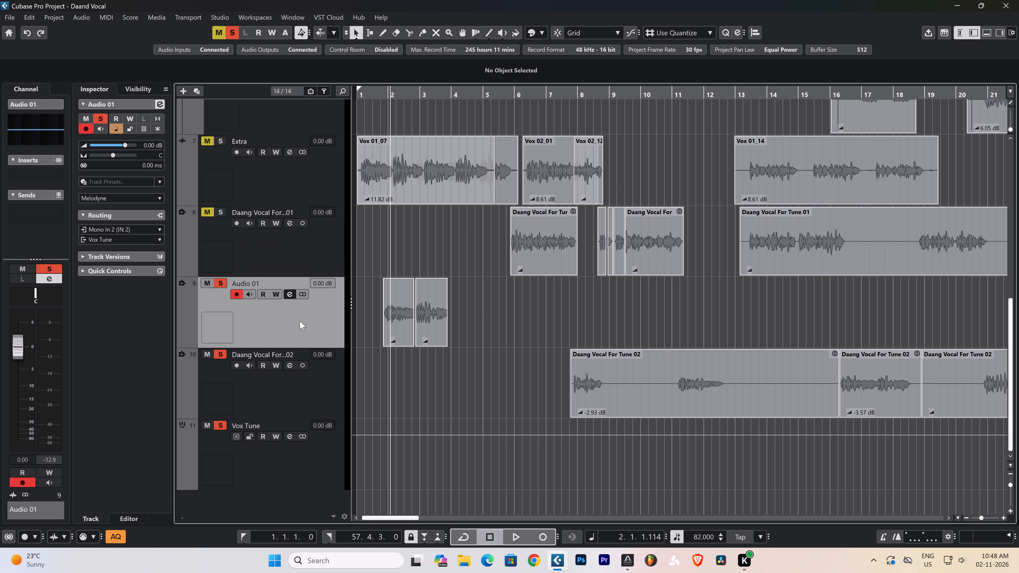
text(hh)
key(space)
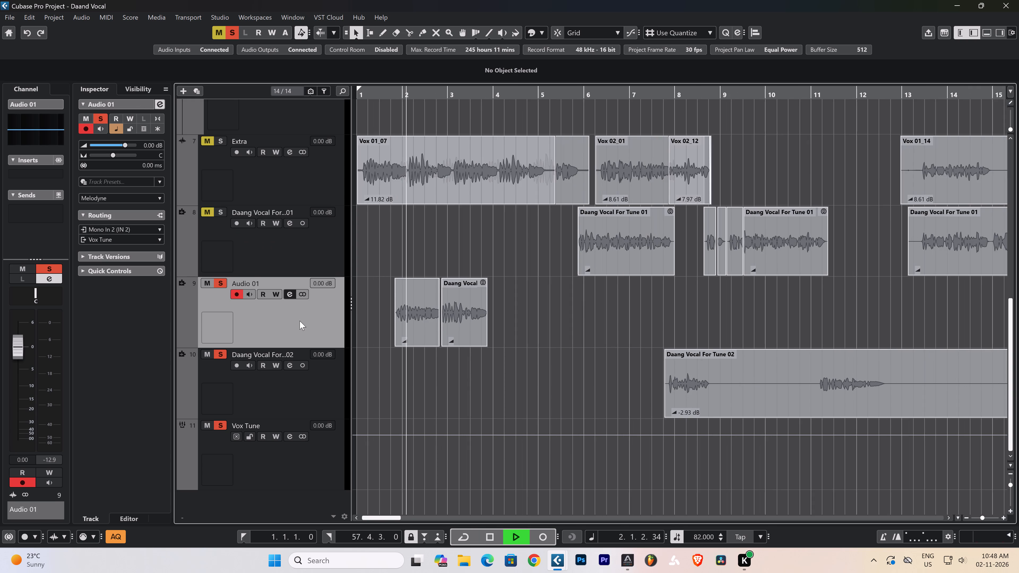
key(h)
key(h)
key(h)
key(h)
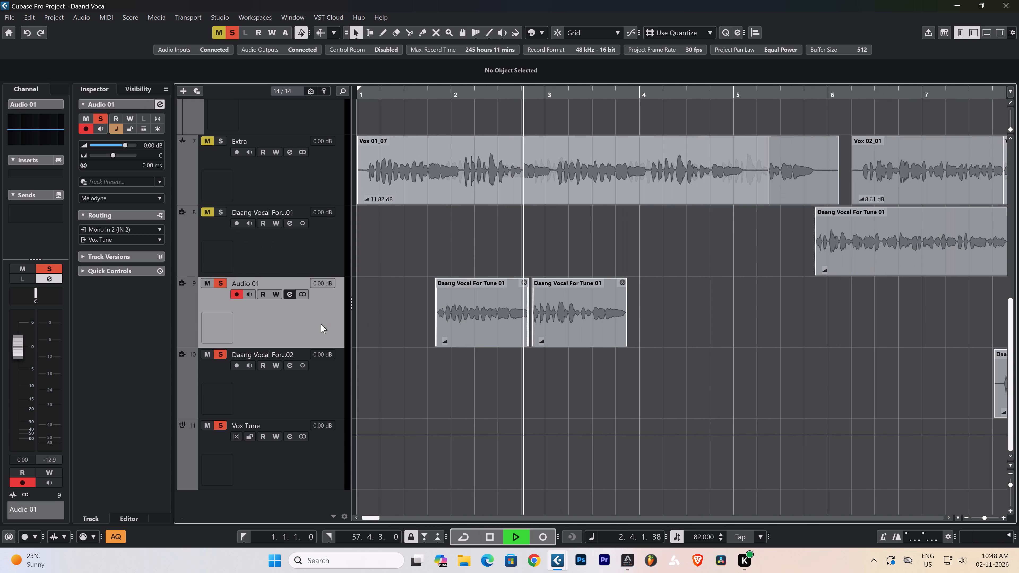
key(space)
double_click(427, 94)
key(space)
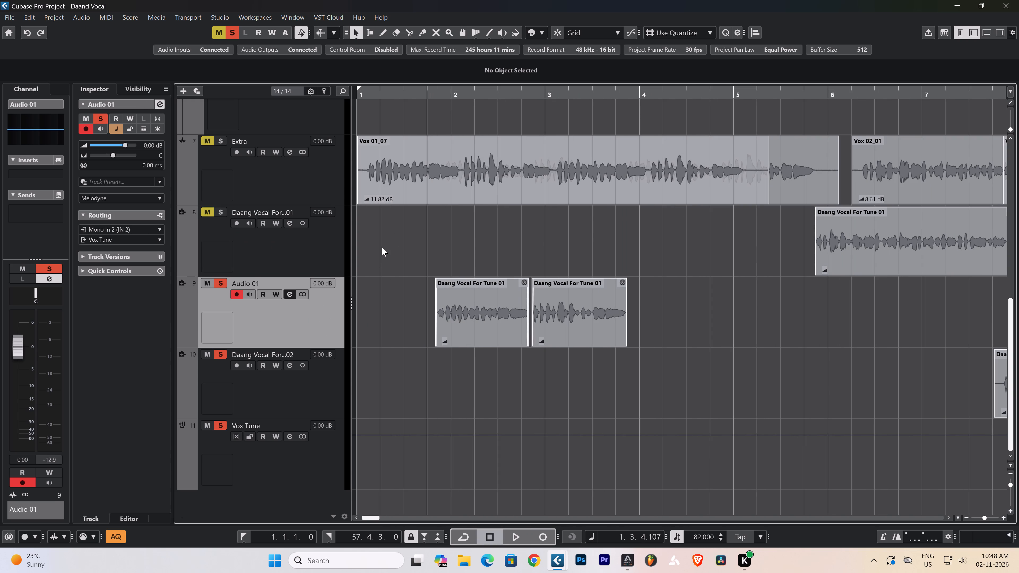
key(space)
key(space)
click(313, 254)
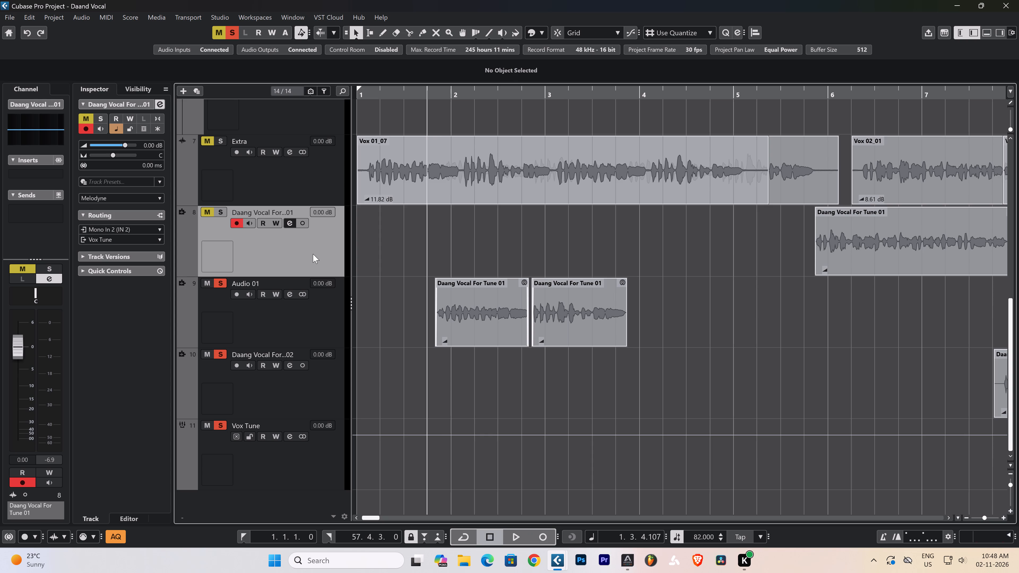
click(328, 322)
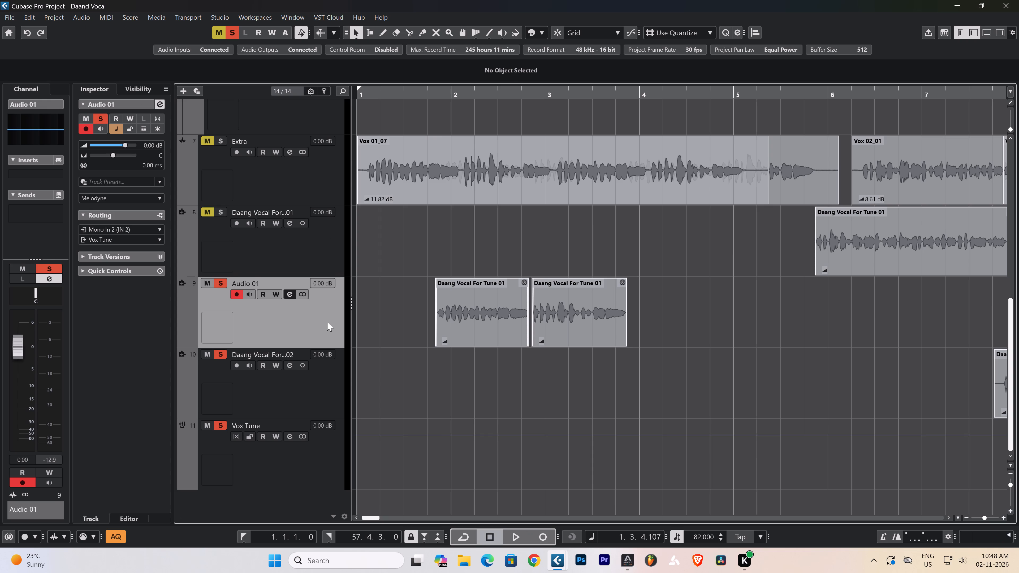
key(space)
Open the first phrase in Melodyne, zoom in on its opening notes and play from the first A 4 note.
double_click(453, 308)
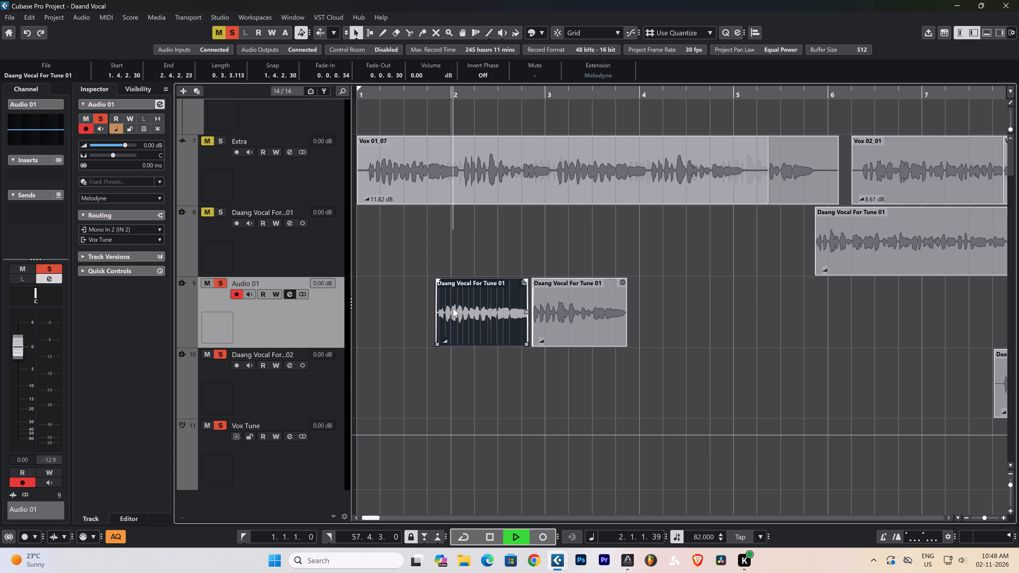
key(space)
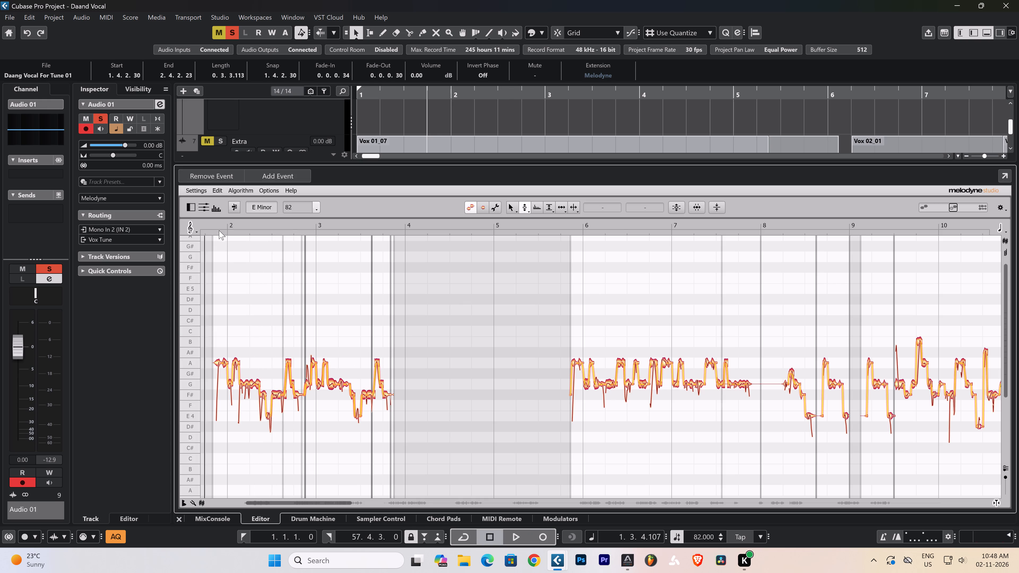
drag(214, 225, 217, 307)
double_click(242, 361)
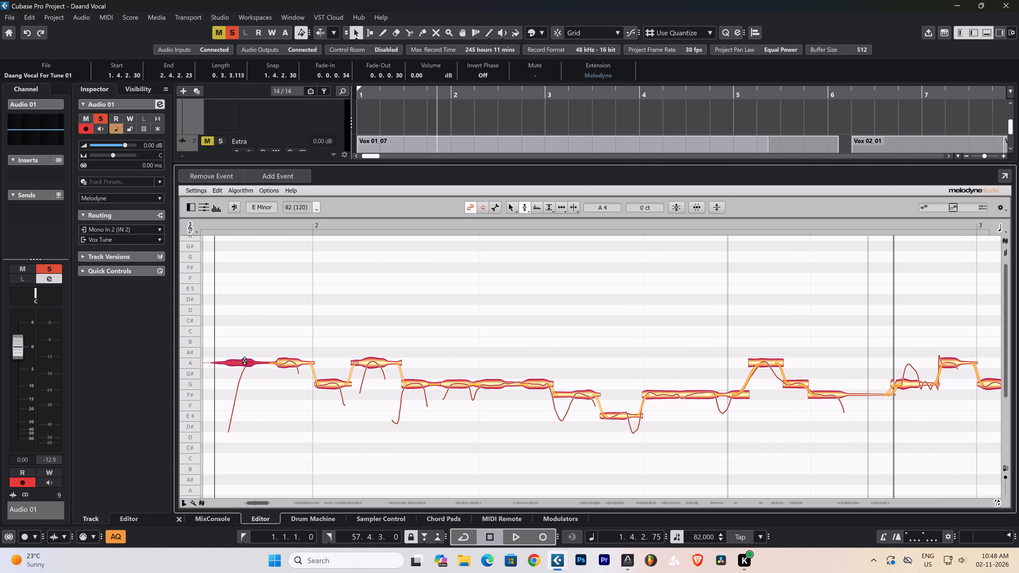
key(space)
key(space)
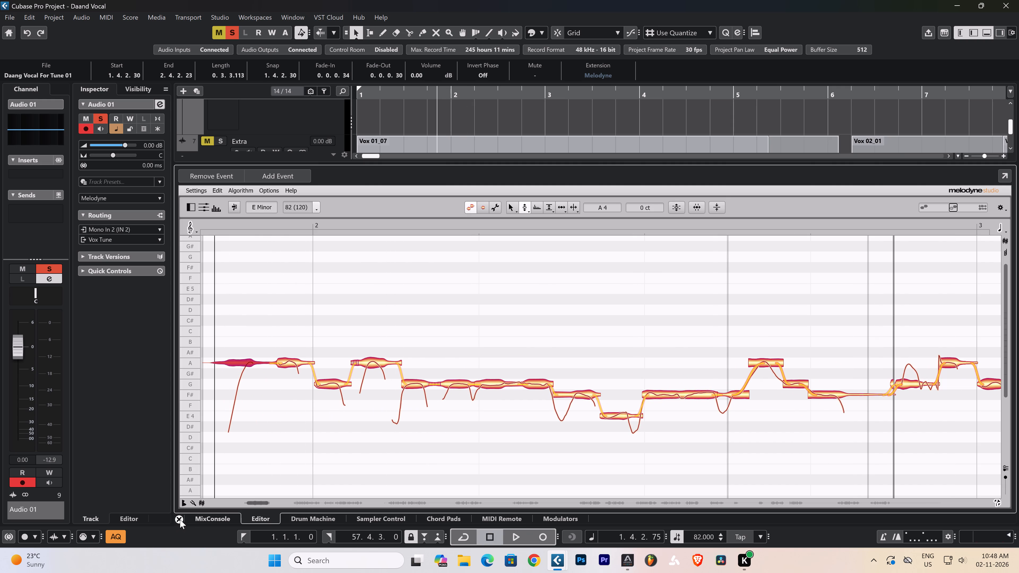
click(180, 519)
Undo the Audio 01 Melodyne extension and the preceding fade and trim edits at the join between the two phrases.
click(378, 374)
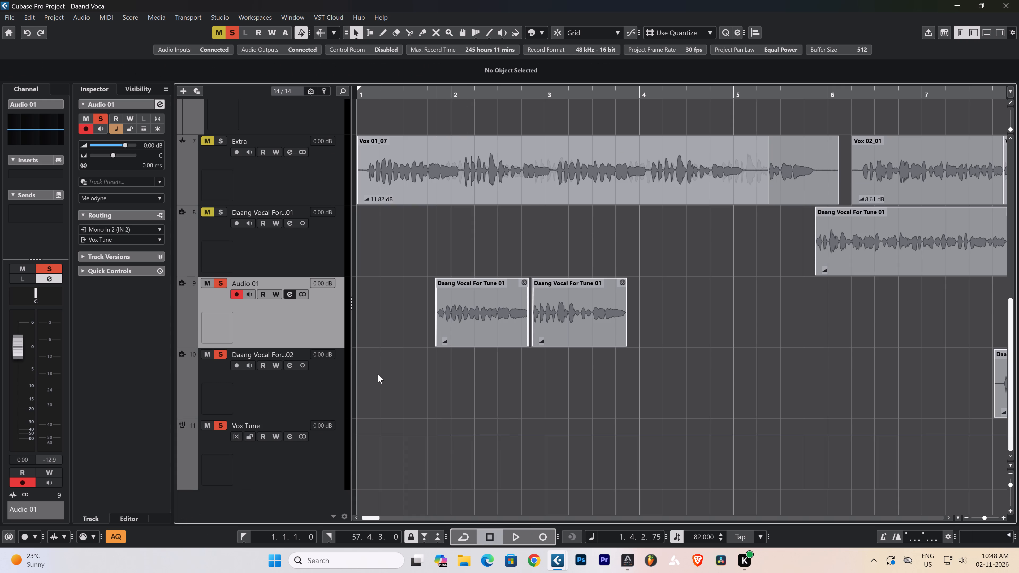
key(ctrl+z)
key(ctrl+z)
key(ctrl+z)
key(ctrl+z)
key(ctrl+z)
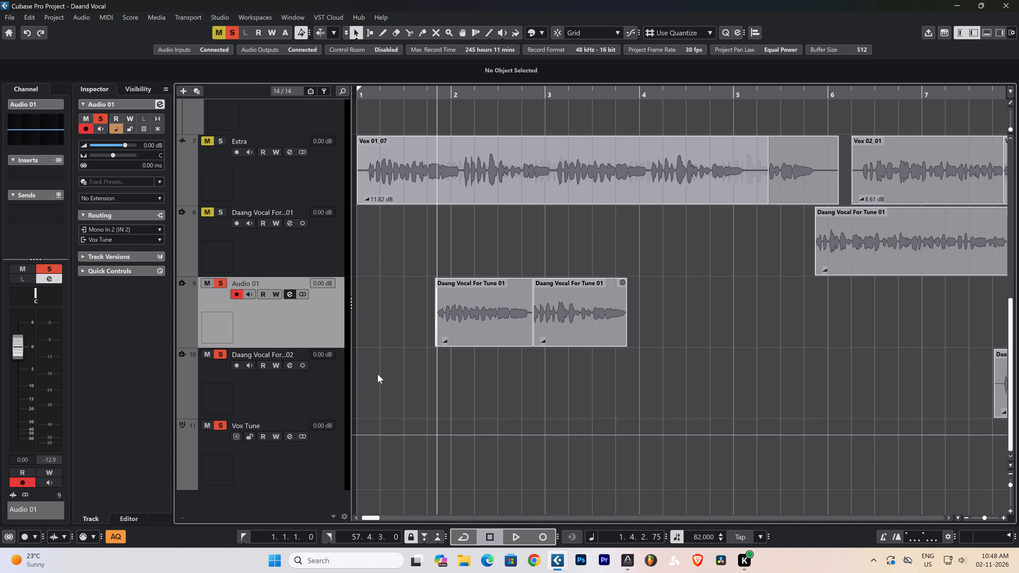
Unmute the Daang Vocal For Tune 01 track while playing the Audio 01 phrases, and select Audio 01.
key(g)
key(g)
key(g)
key(g)
key(g)
key(g)
key(g)
key(g)
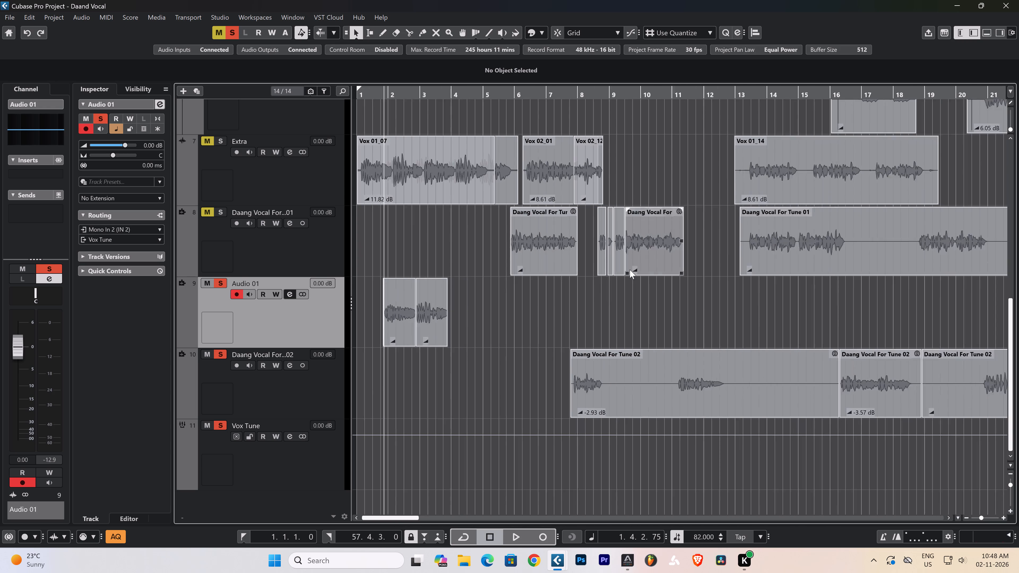
key(space)
click(206, 211)
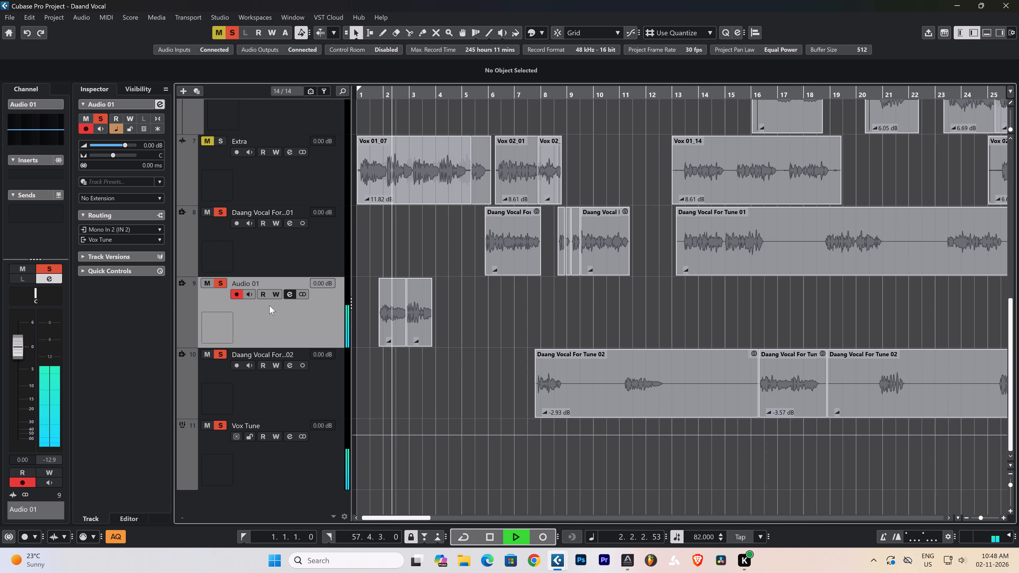
click(274, 315)
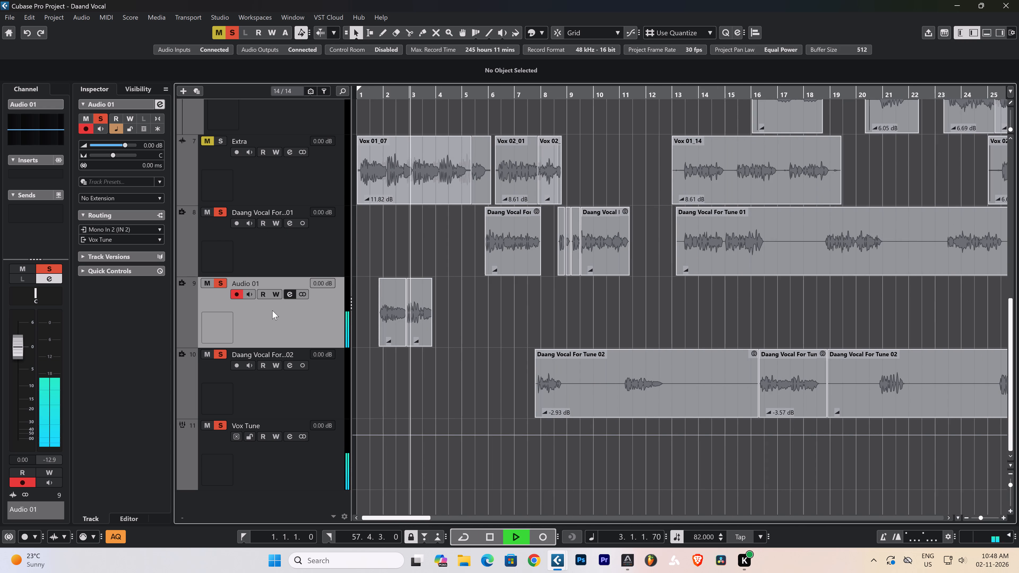
During playback, extend the start of the second Audio 01 phrase earlier to 2.4.2.66, over the end of the first phrase.
key(h)
key(h)
key(h)
key(h)
key(h)
key(h)
key(h)
key(h)
key(h)
key(h)
key(h)
key(h)
key(h)
key(h)
key(h)
key(h)
key(h)
key(space)
key(space)
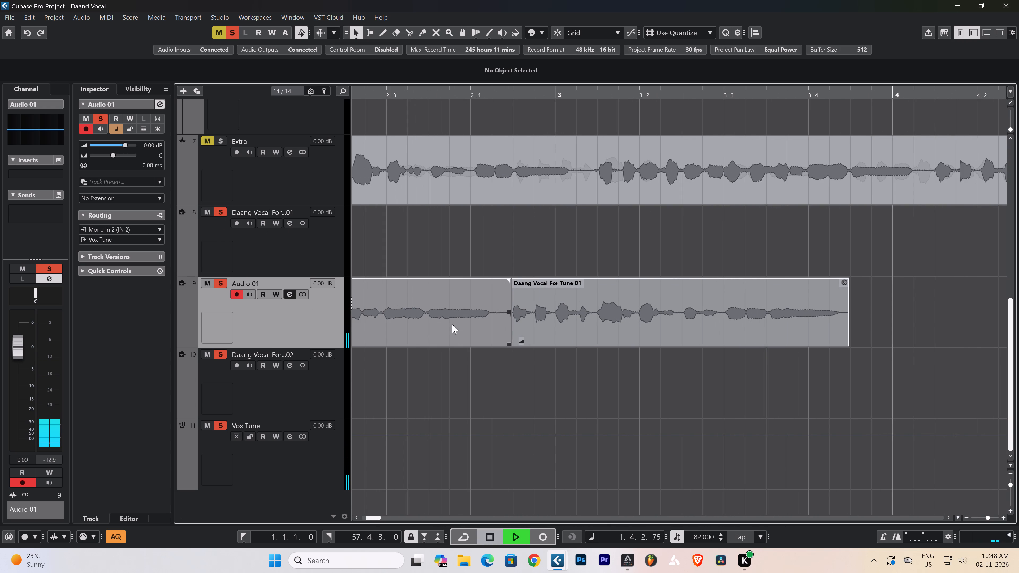
drag(512, 346, 505, 348)
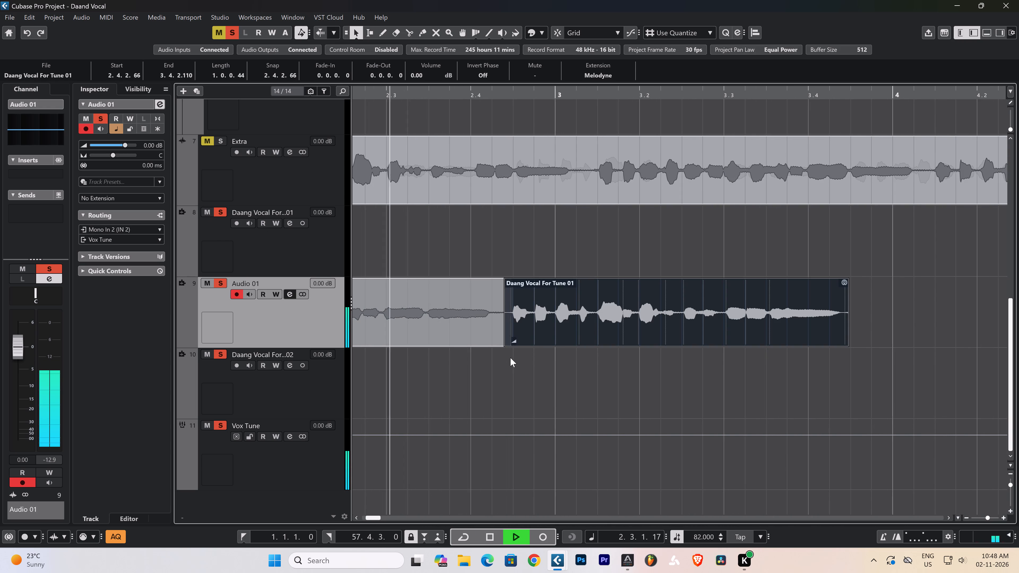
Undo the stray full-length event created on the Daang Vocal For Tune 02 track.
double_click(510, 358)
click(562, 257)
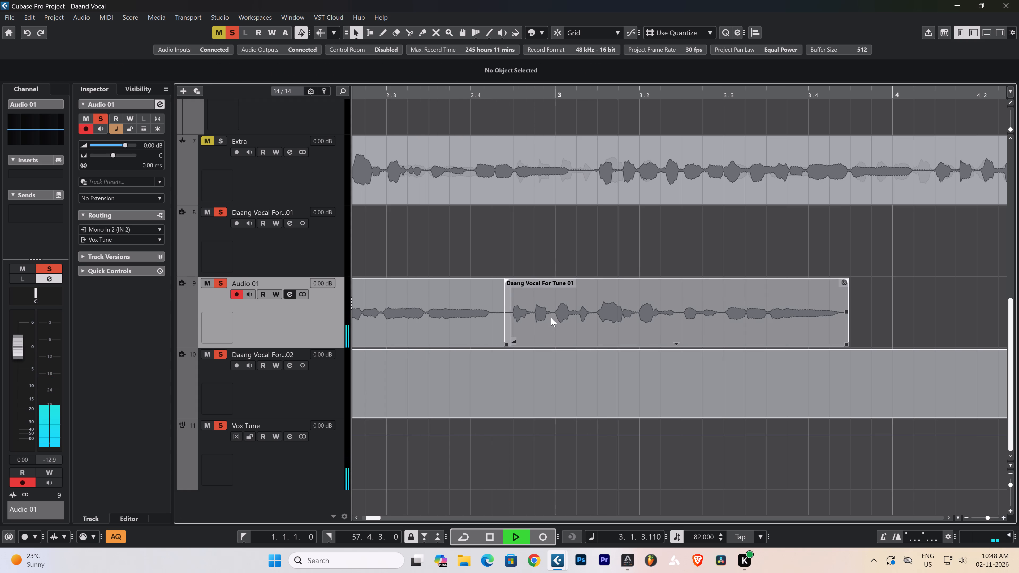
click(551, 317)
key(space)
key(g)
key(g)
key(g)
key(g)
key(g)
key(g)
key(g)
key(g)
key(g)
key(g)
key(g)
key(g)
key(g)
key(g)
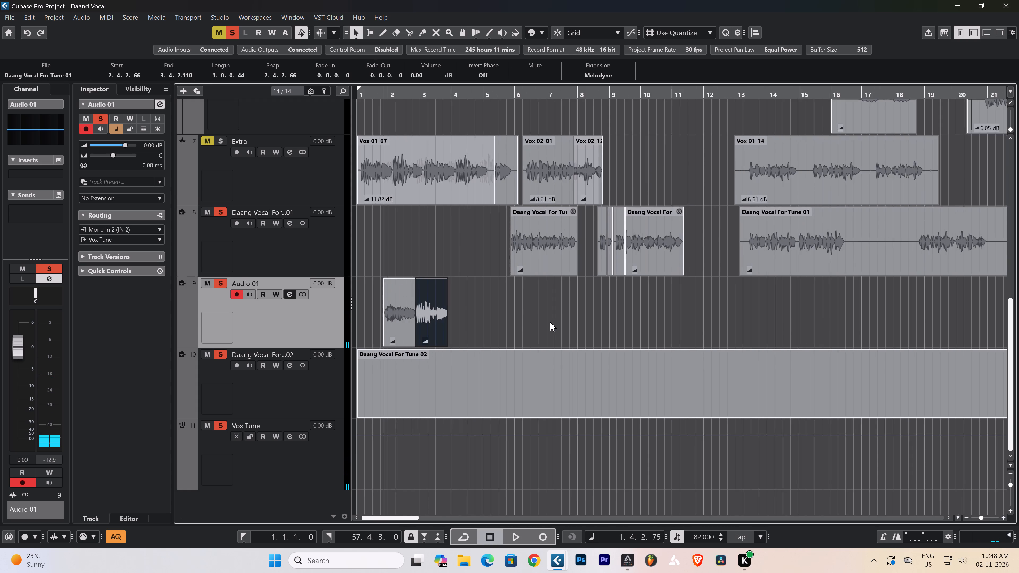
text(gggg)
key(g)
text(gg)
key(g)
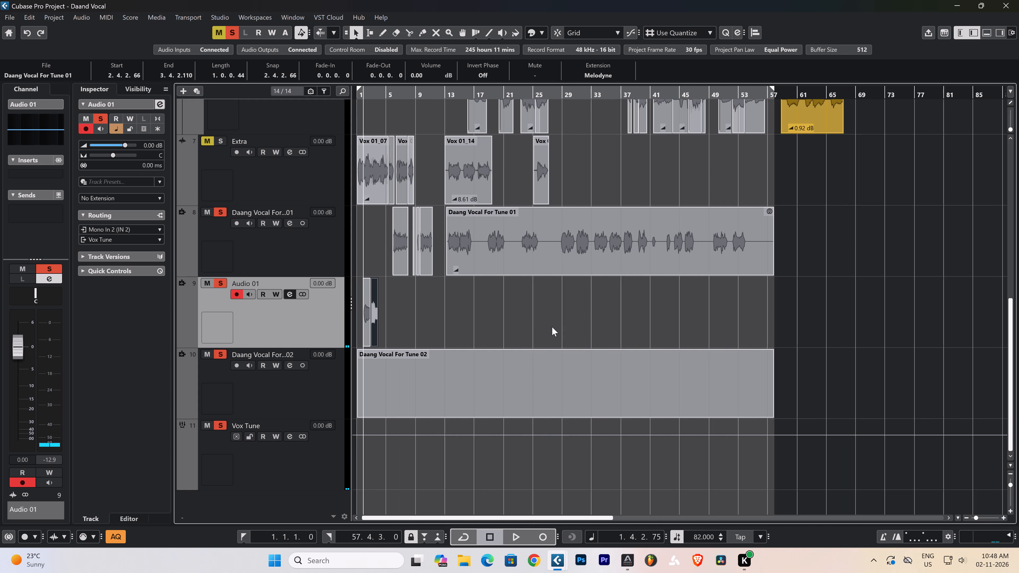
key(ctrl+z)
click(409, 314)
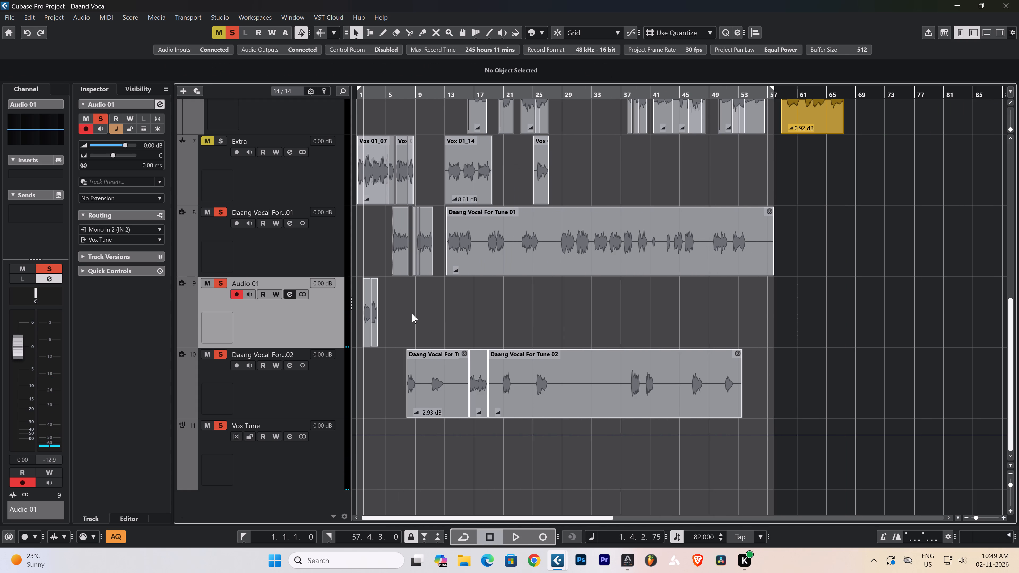
Play the two Audio 01 phrases from the start of the first phrase and select the second phrase.
key(h)
key(h)
key(h)
key(h)
key(h)
key(h)
key(h)
key(h)
key(h)
key(h)
key(h)
key(h)
key(h)
key(h)
key(h)
key(h)
key(h)
key(h)
key(space)
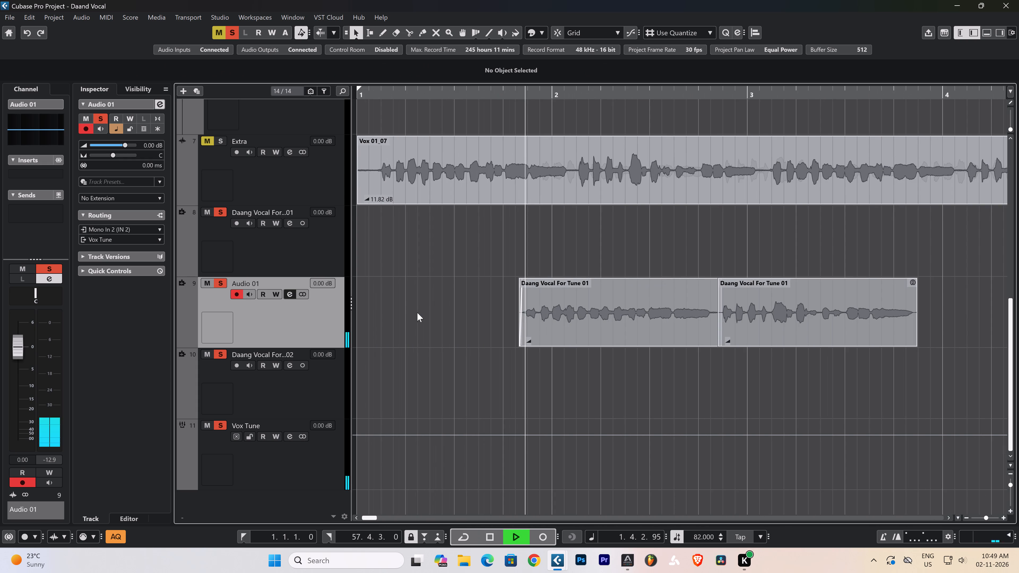
click(308, 325)
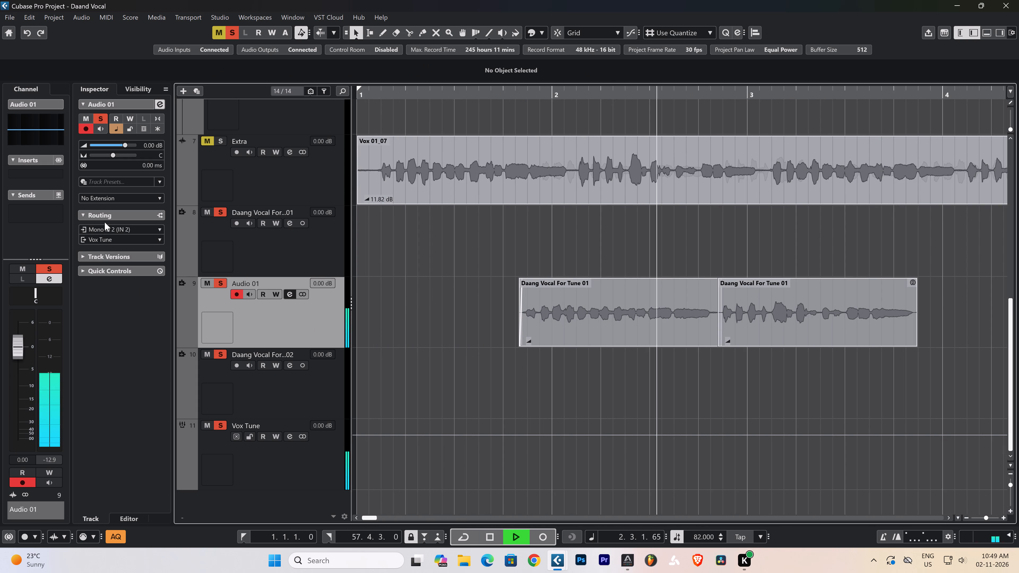
key(space)
click(808, 320)
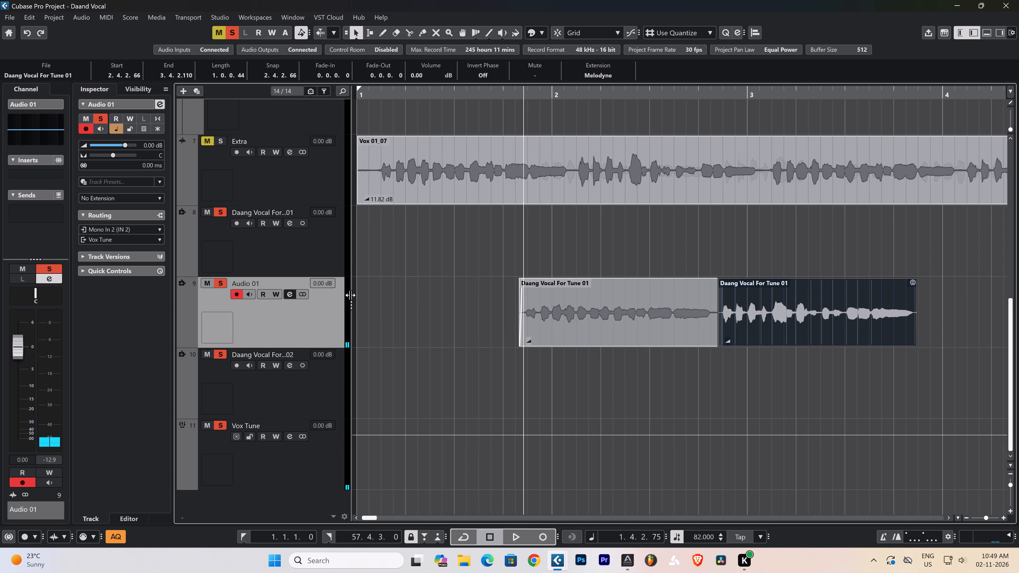
Inspect the first Audio 01 phrase in the Sample Editor and the second in Melodyne during playback, closing each editor.
double_click(741, 320)
double_click(625, 324)
key(space)
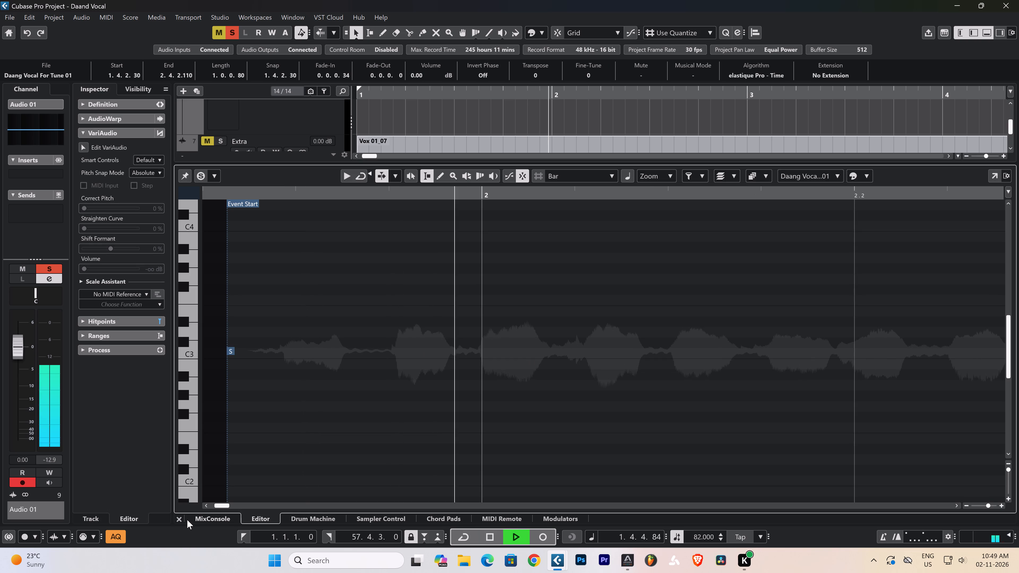
click(179, 519)
click(592, 390)
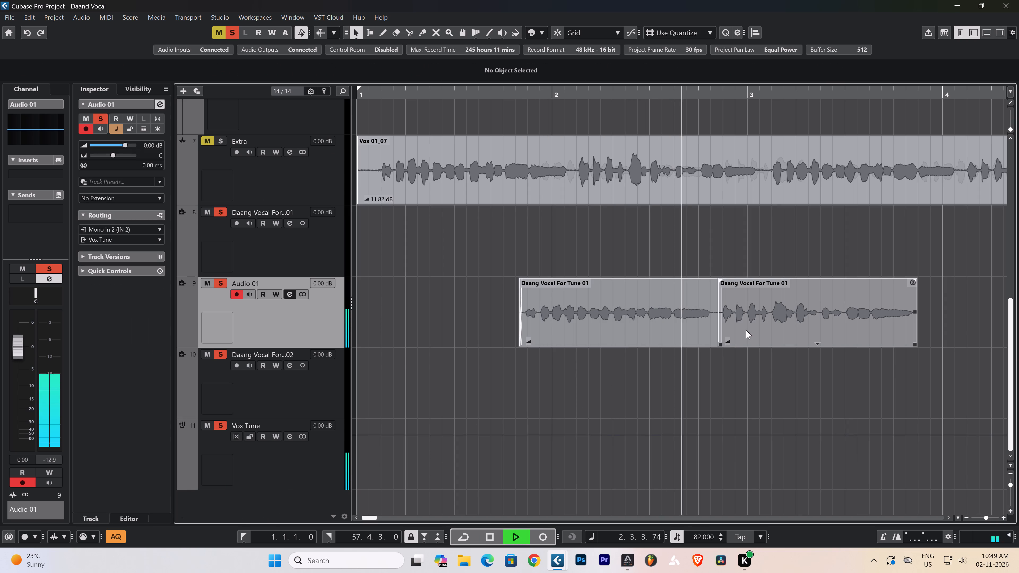
double_click(746, 330)
key(space)
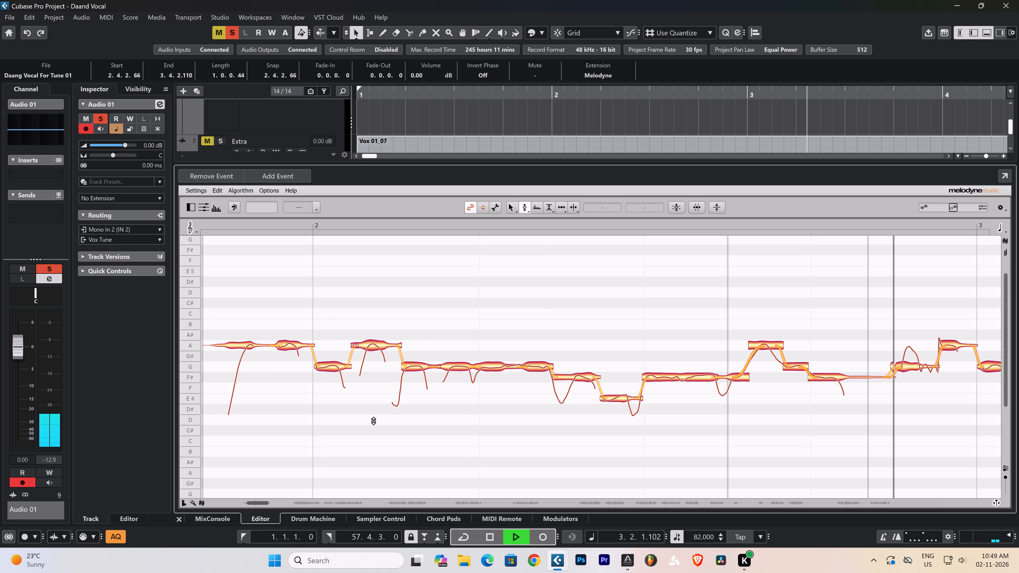
key(space)
click(182, 519)
key(space)
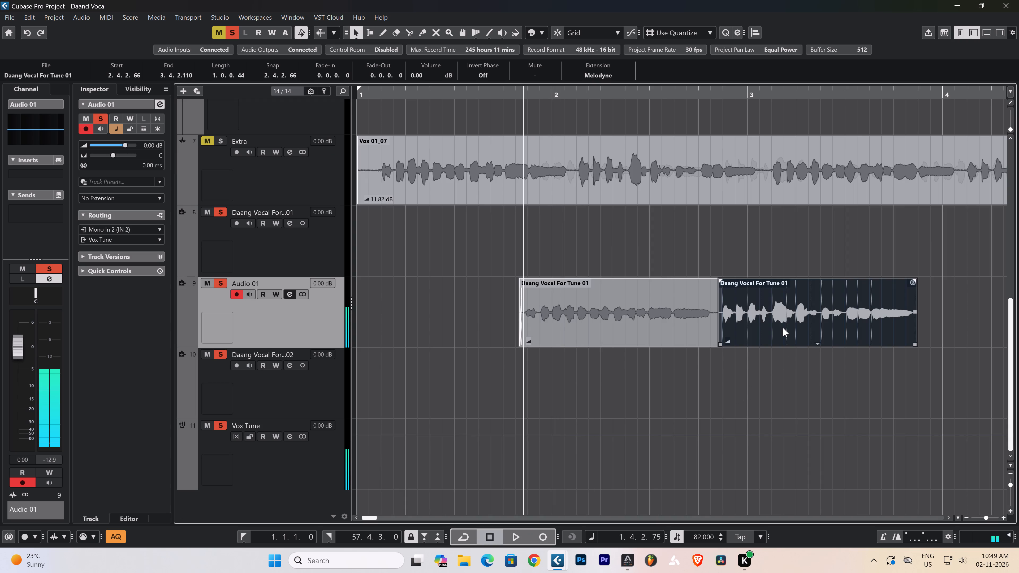
Move the second Audio 01 phrase to the Daang Vocal For Tune 01 track and back, removing its Melodyne extension without bouncing.
click(783, 324)
click(226, 324)
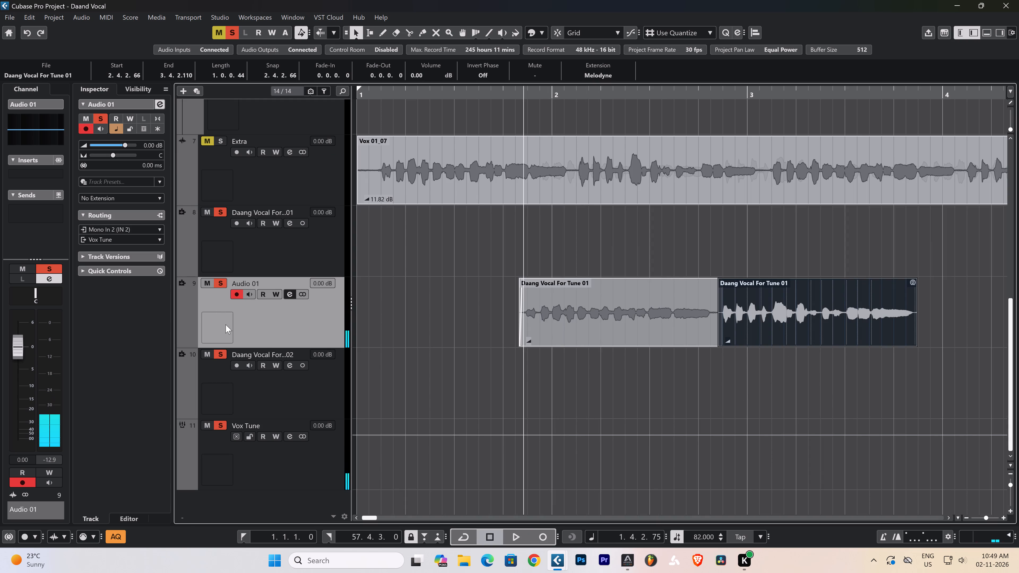
click(264, 390)
click(282, 314)
click(750, 310)
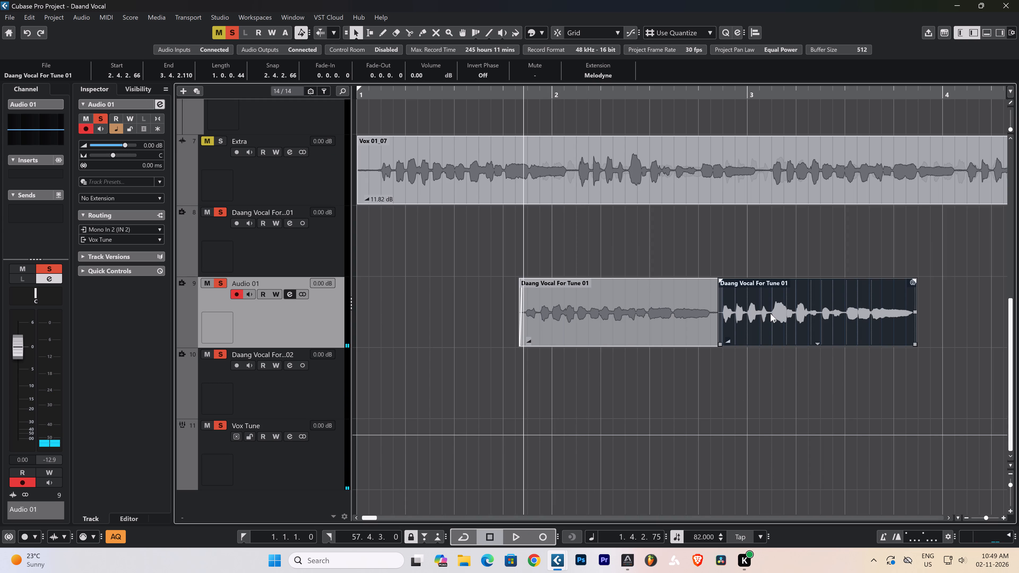
ctrl+drag(771, 313, 772, 256)
click(782, 306)
ctrl+drag(781, 252, 781, 296)
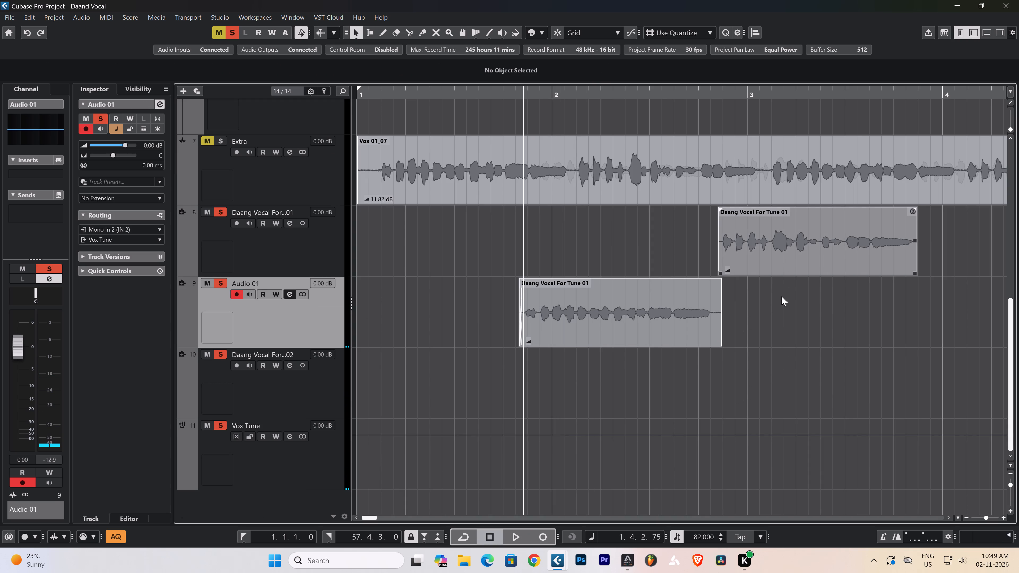
ctrl+drag(781, 296, 781, 302)
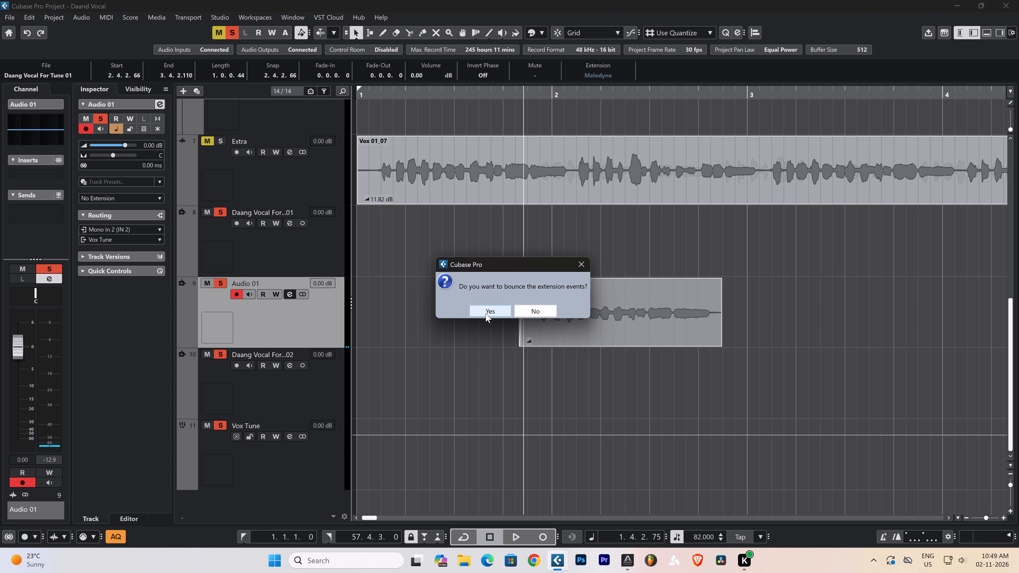
click(520, 311)
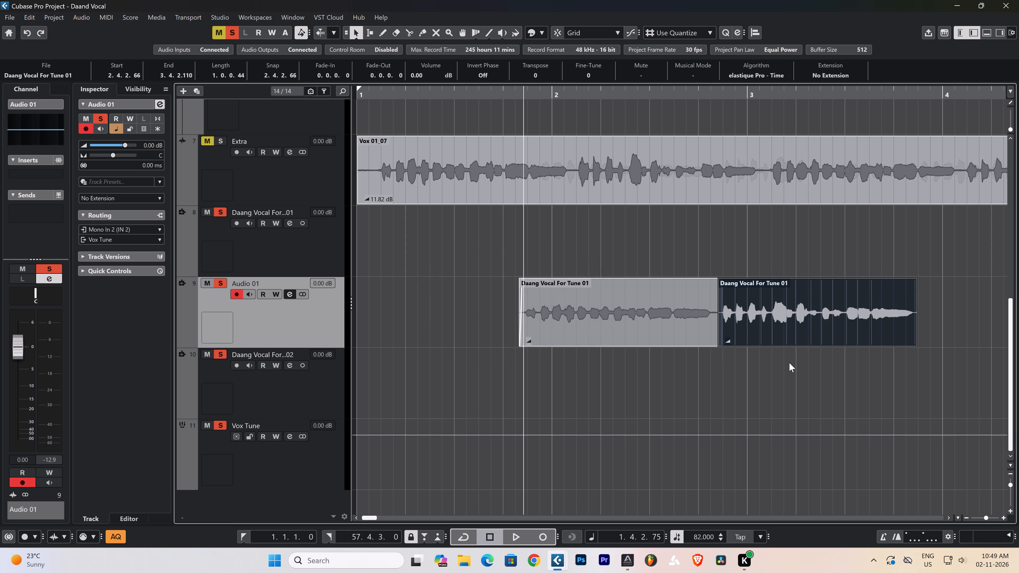
During playback, trim the start of the second Audio 01 phrase to 2.4.2.82.
click(789, 363)
key(space)
click(718, 343)
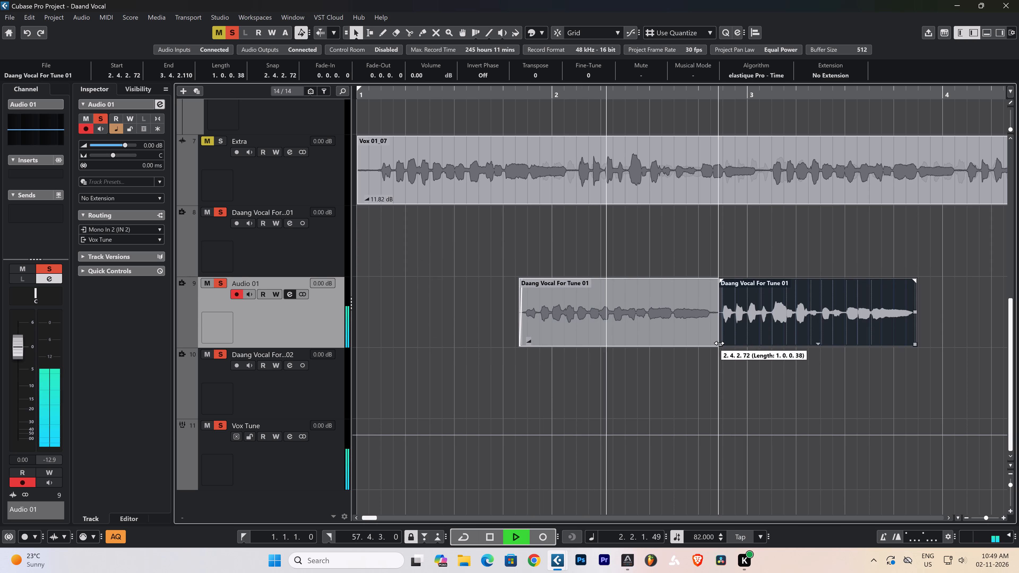
click(735, 359)
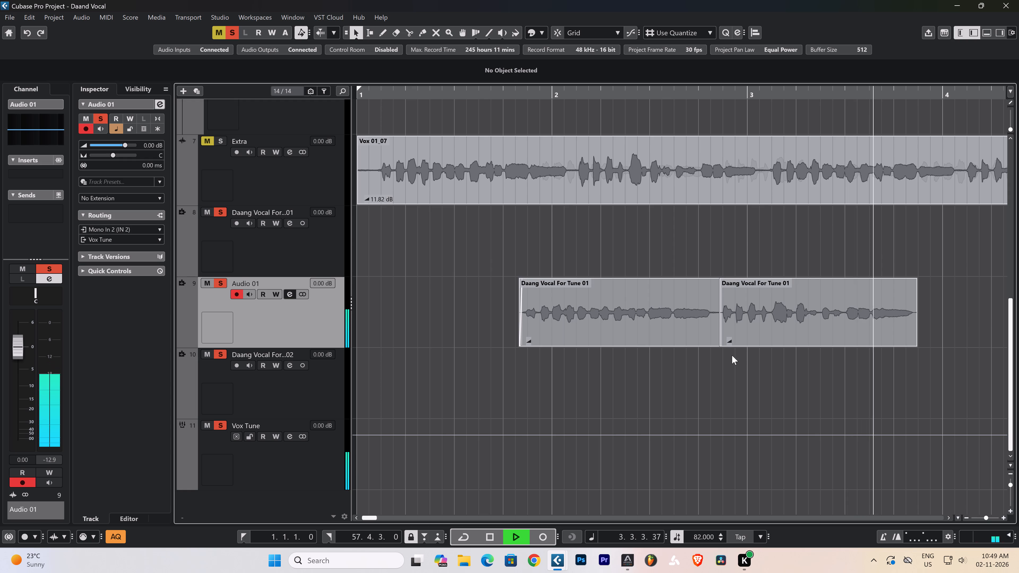
Add fade-outs of 0.0.0.63 to the second phrase and 0.0.0.79 to the first, check by playback and save the project.
key(space)
key(space)
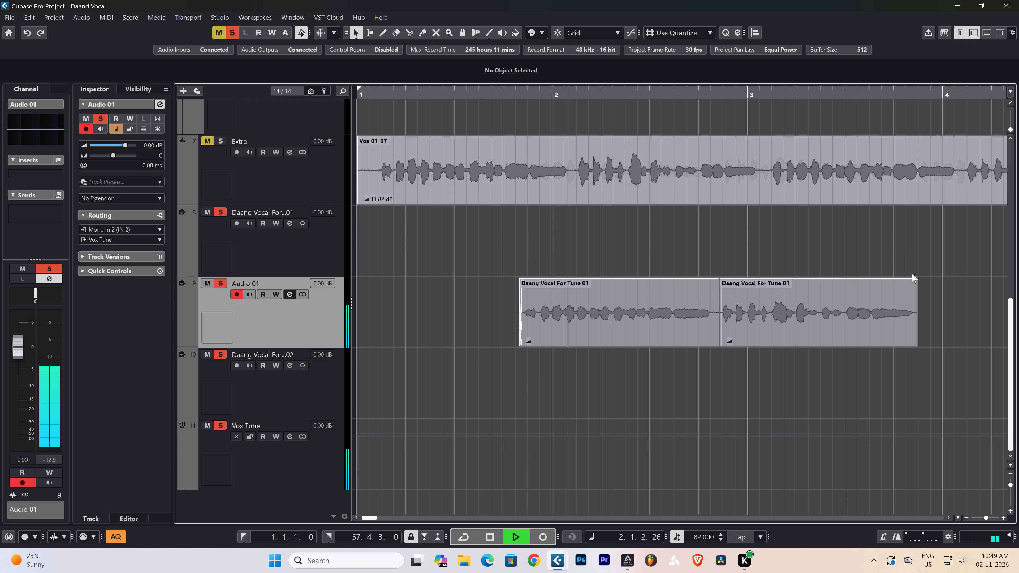
drag(914, 282, 908, 278)
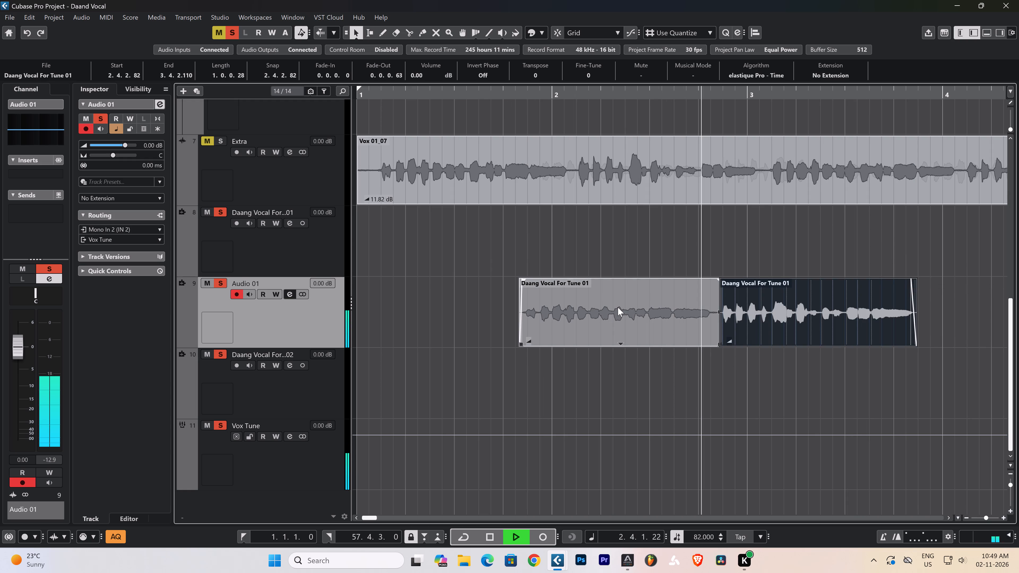
drag(717, 280, 709, 276)
key(space)
key(space)
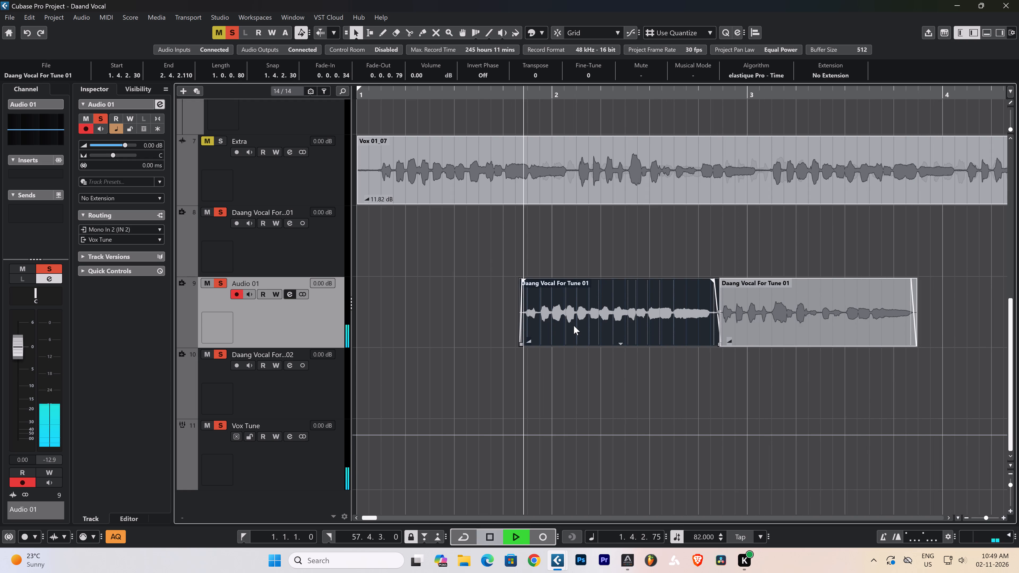
key(space)
key(ctrl+s)
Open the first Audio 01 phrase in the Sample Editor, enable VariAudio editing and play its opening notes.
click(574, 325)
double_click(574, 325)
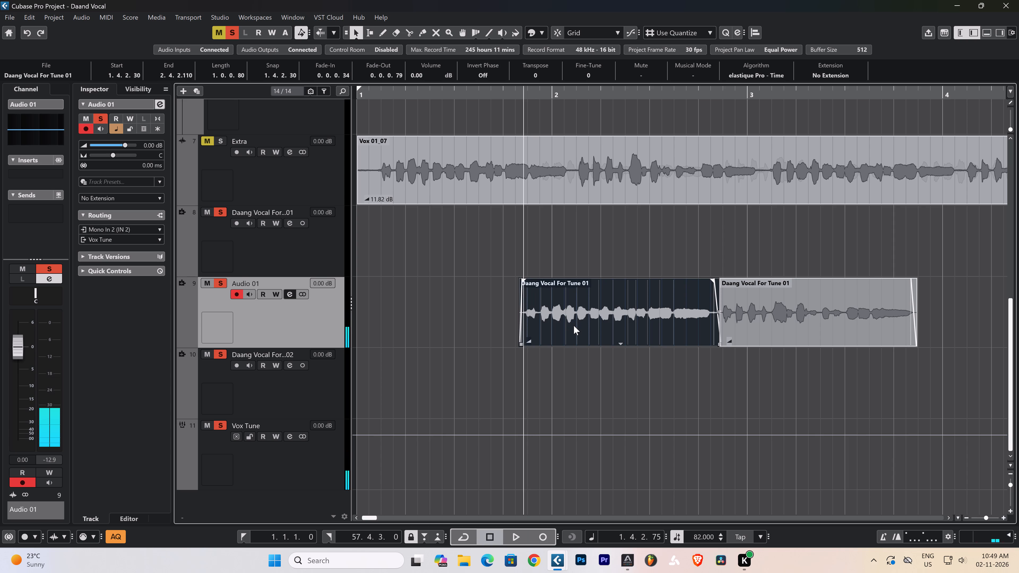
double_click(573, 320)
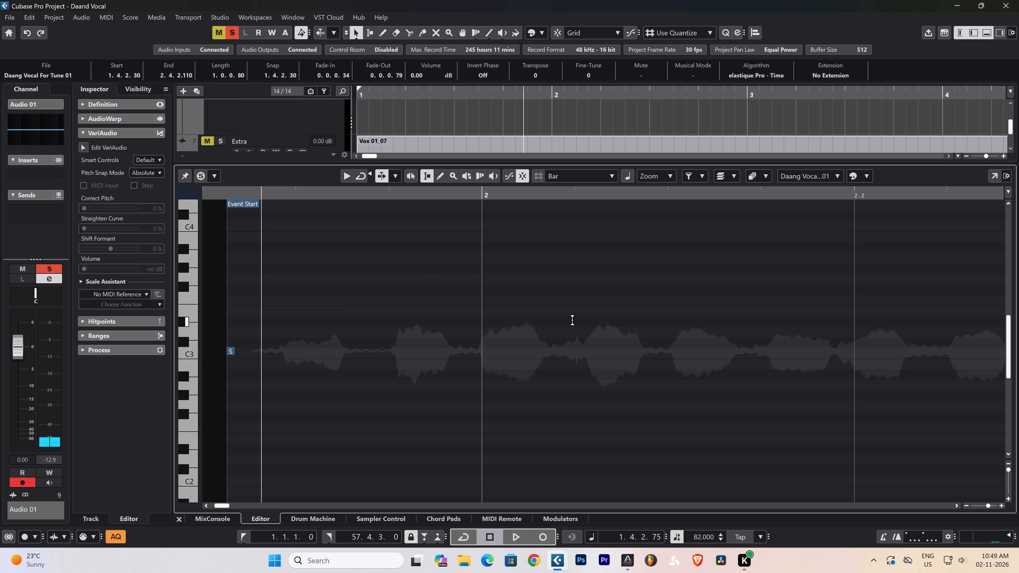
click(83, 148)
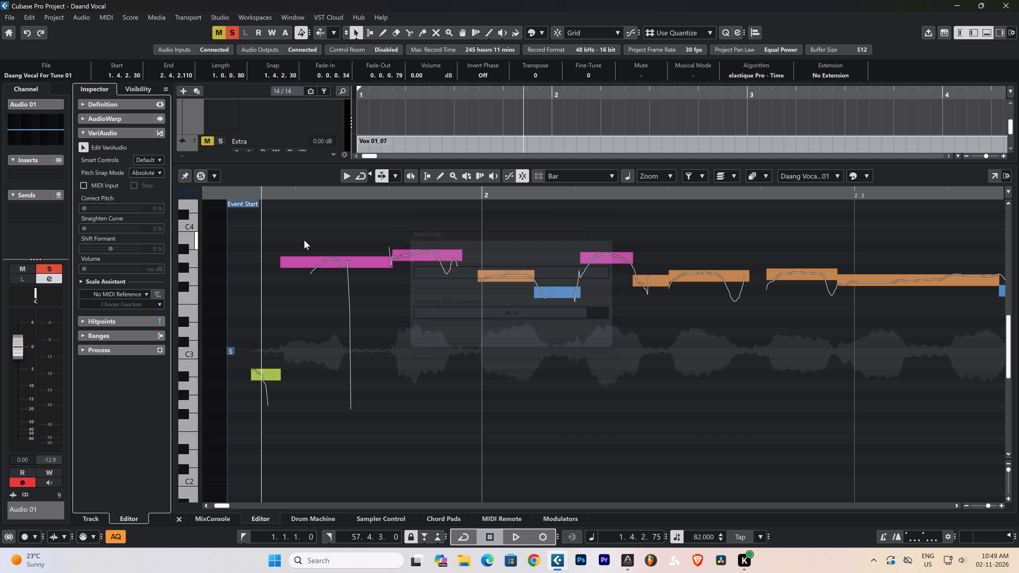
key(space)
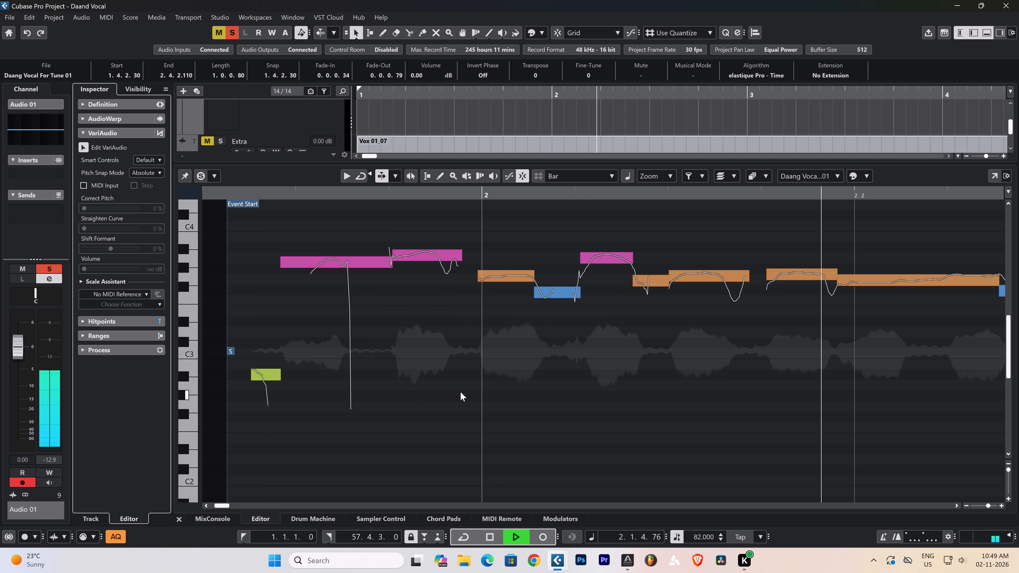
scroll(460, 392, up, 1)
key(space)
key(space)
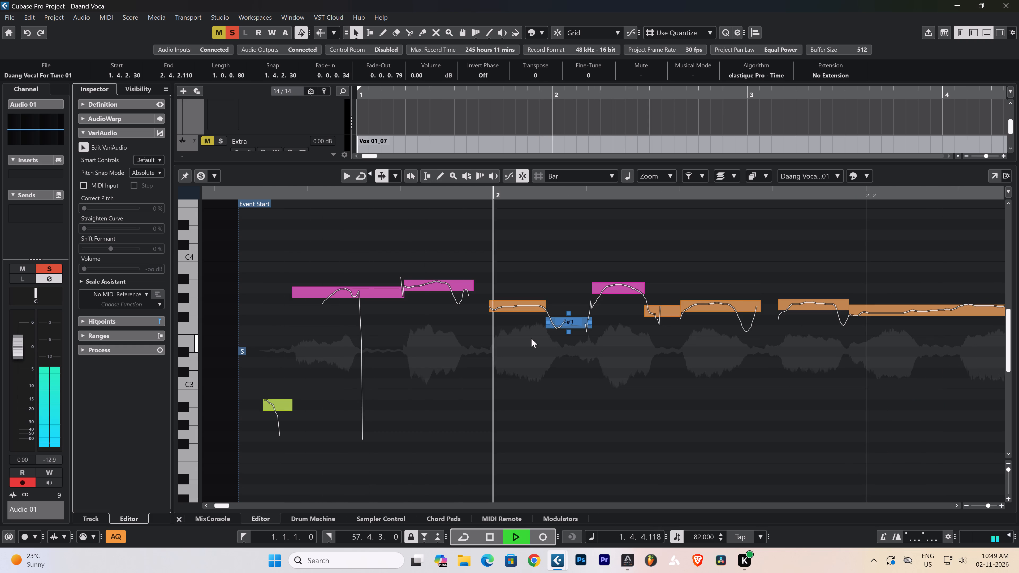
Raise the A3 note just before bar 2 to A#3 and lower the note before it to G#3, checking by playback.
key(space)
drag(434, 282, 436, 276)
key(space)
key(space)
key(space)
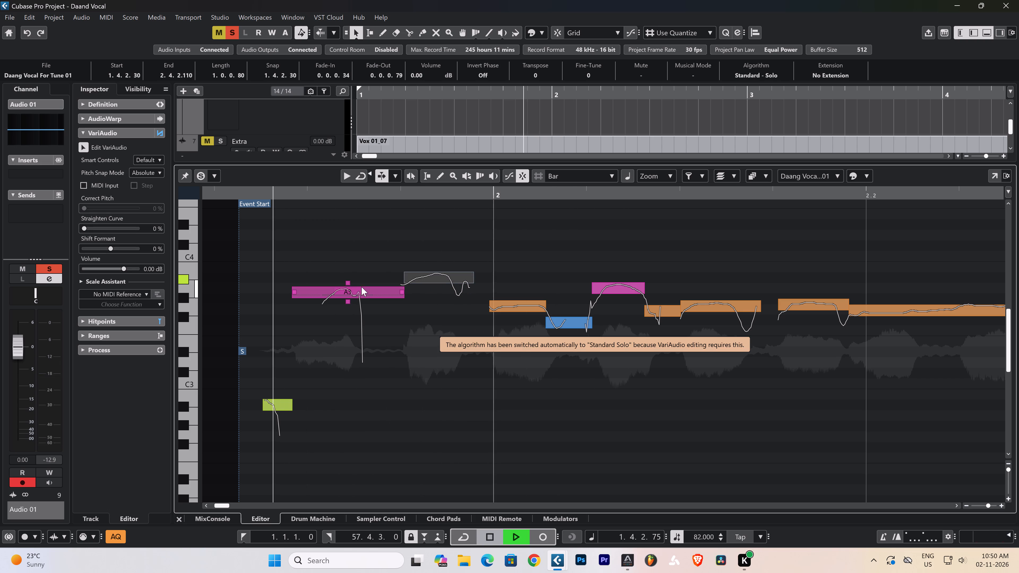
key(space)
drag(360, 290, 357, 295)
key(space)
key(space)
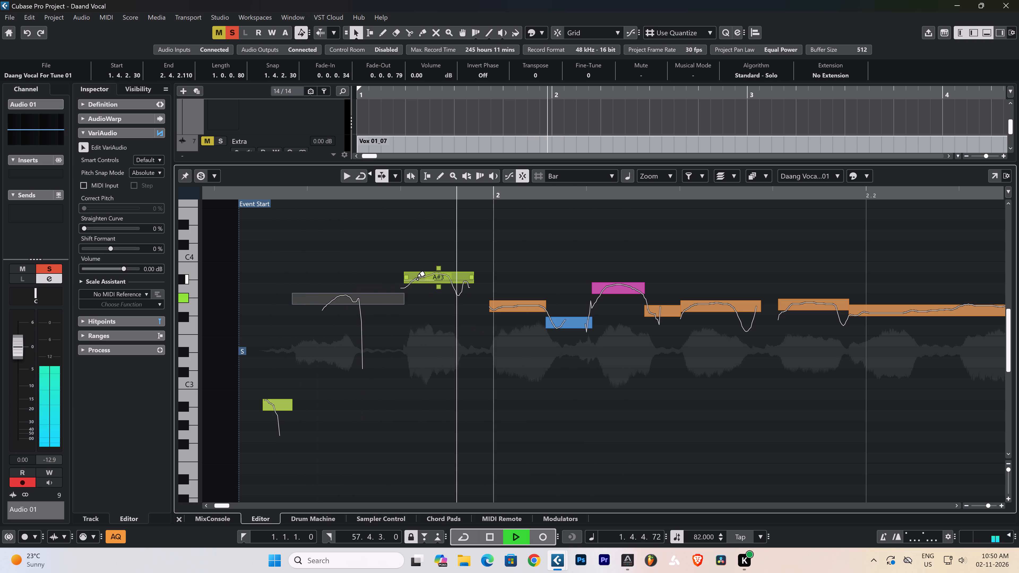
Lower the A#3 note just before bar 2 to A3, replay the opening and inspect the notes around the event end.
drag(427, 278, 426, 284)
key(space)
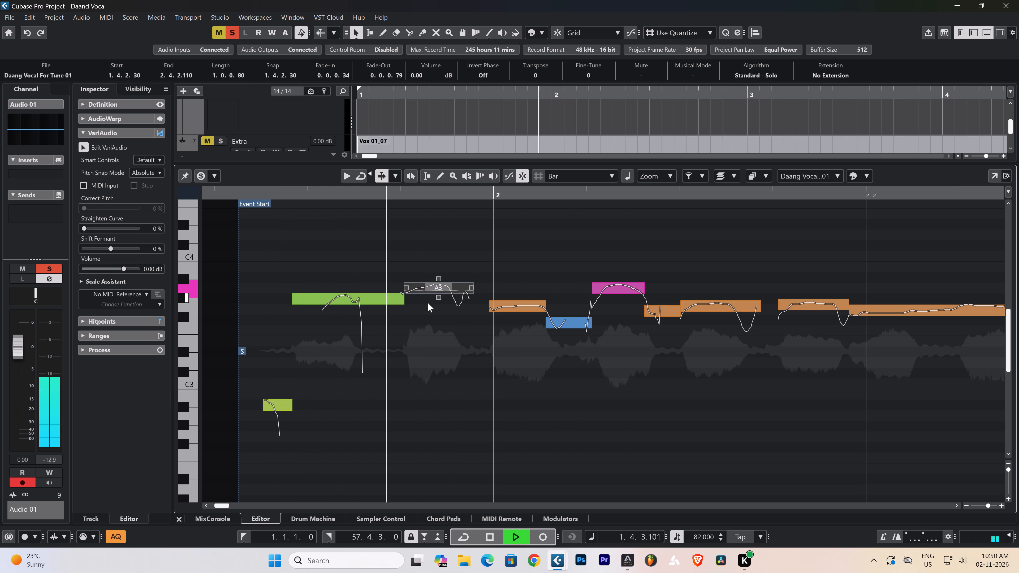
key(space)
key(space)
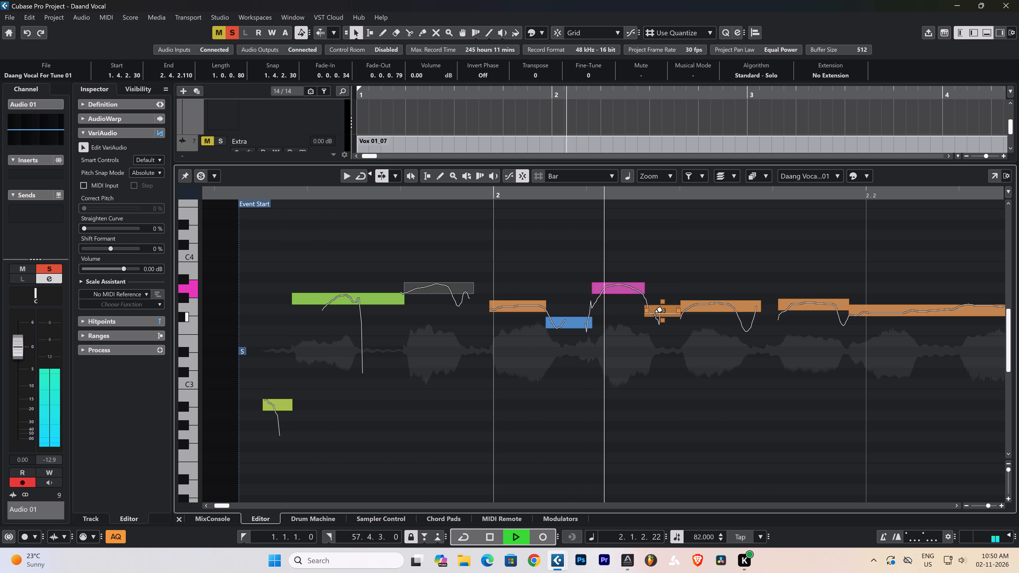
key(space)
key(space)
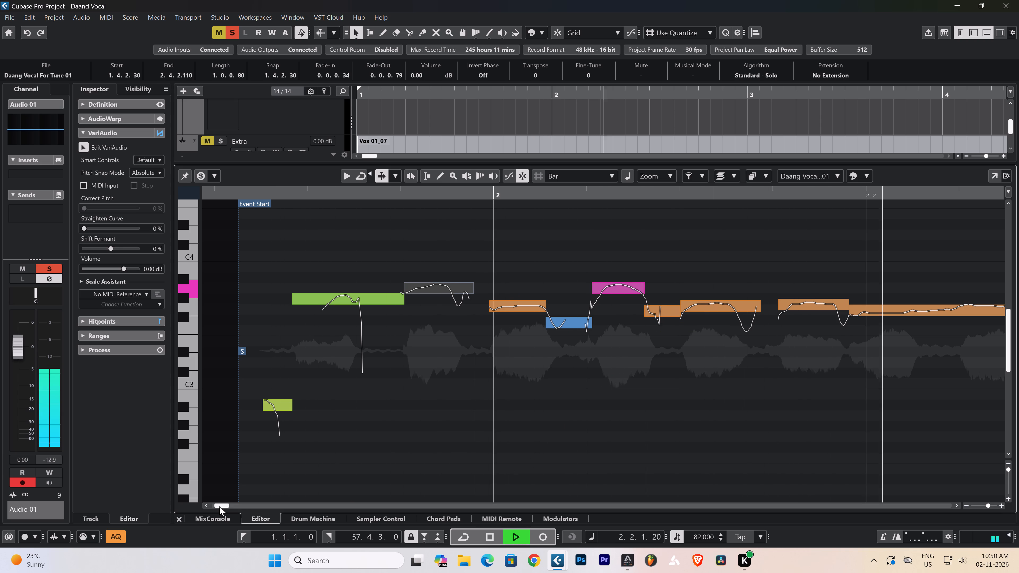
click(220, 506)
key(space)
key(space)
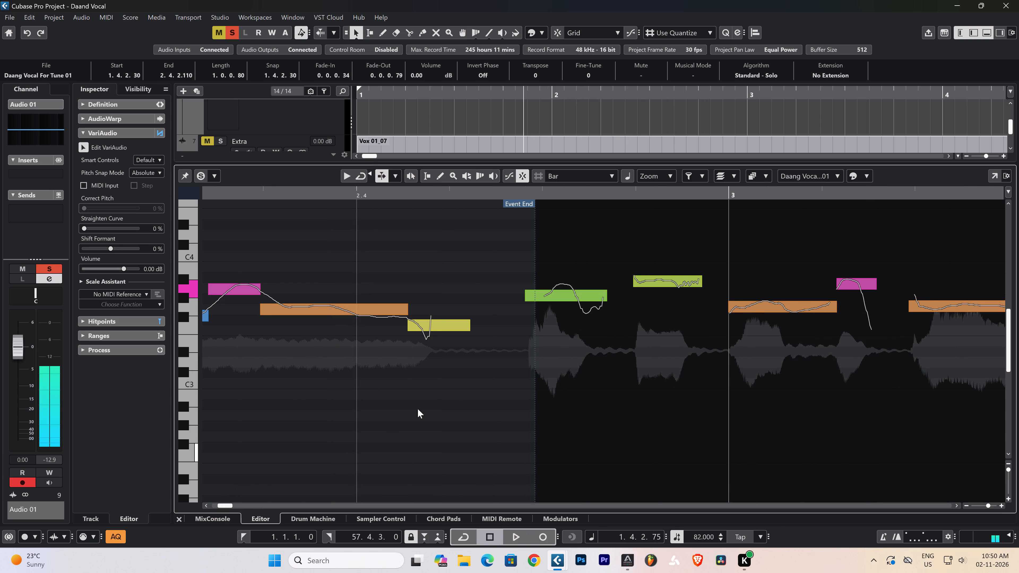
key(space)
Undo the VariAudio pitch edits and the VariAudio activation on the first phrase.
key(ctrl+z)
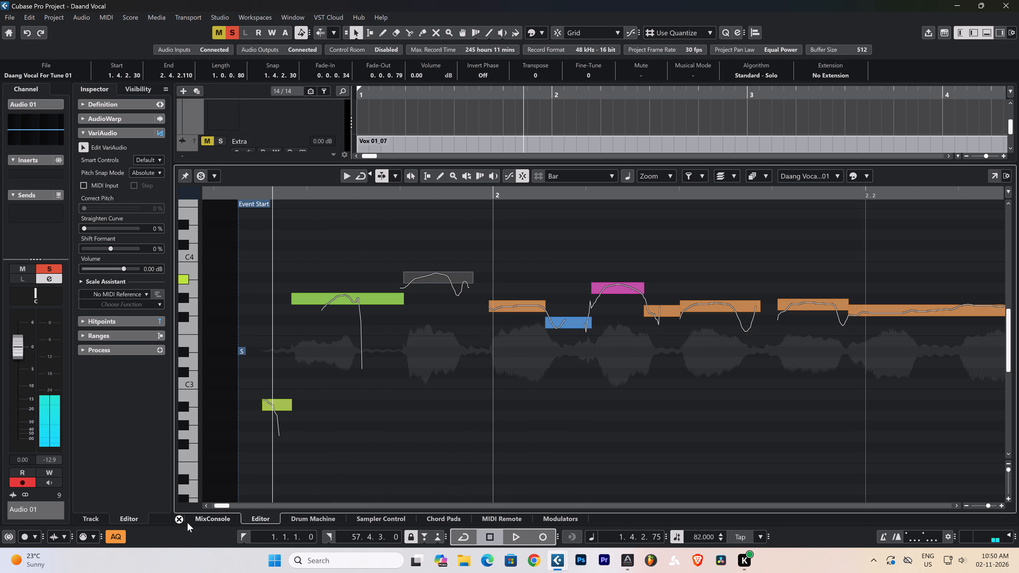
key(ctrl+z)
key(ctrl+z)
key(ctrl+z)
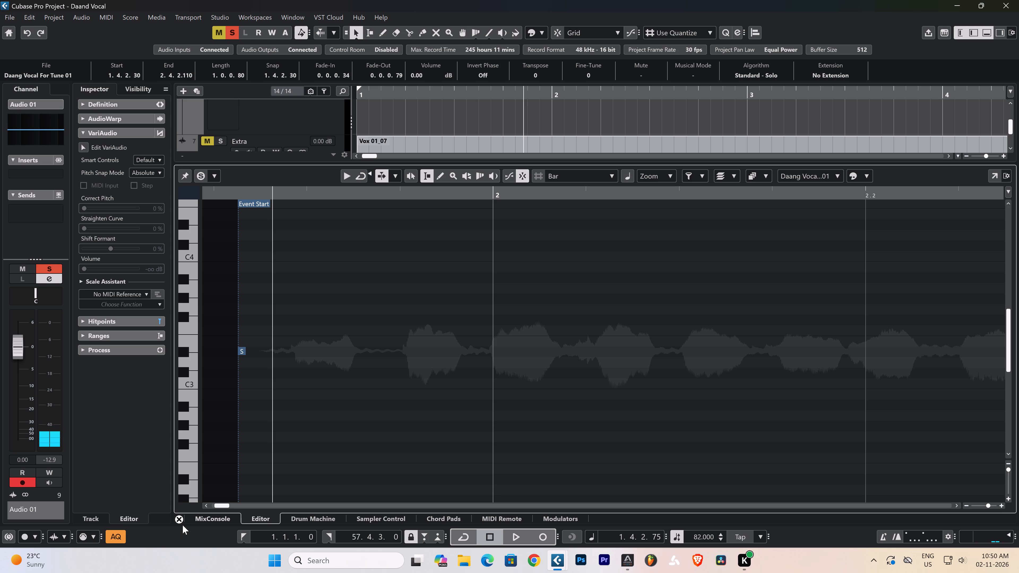
Close the Sample Editor, deselect the phrase and save the project.
click(178, 522)
click(538, 392)
key(ctrl+s)
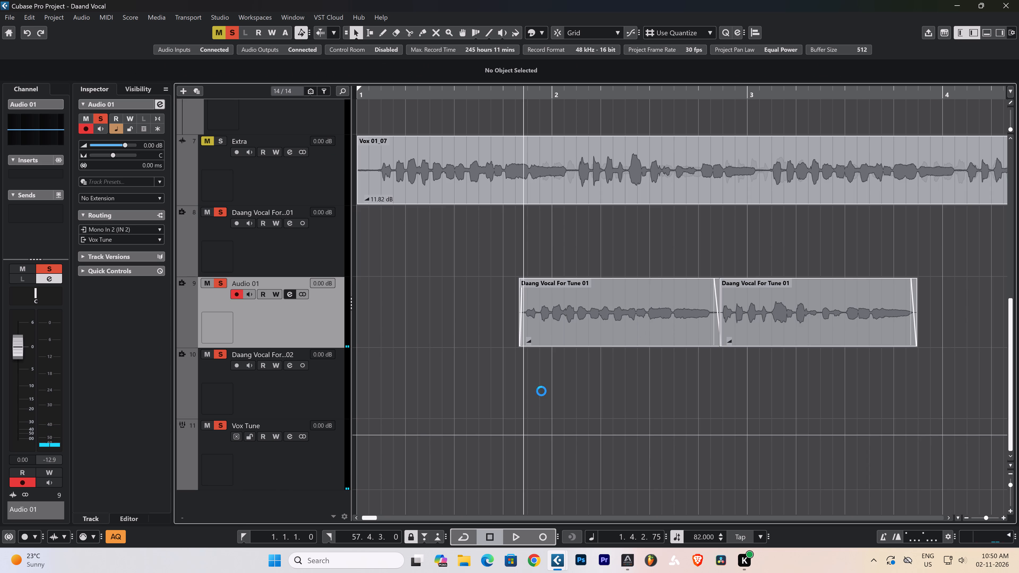